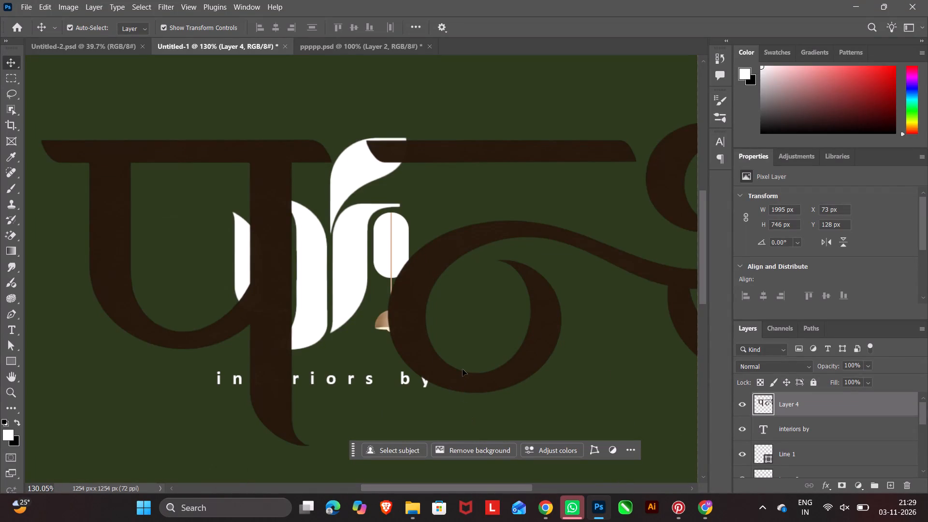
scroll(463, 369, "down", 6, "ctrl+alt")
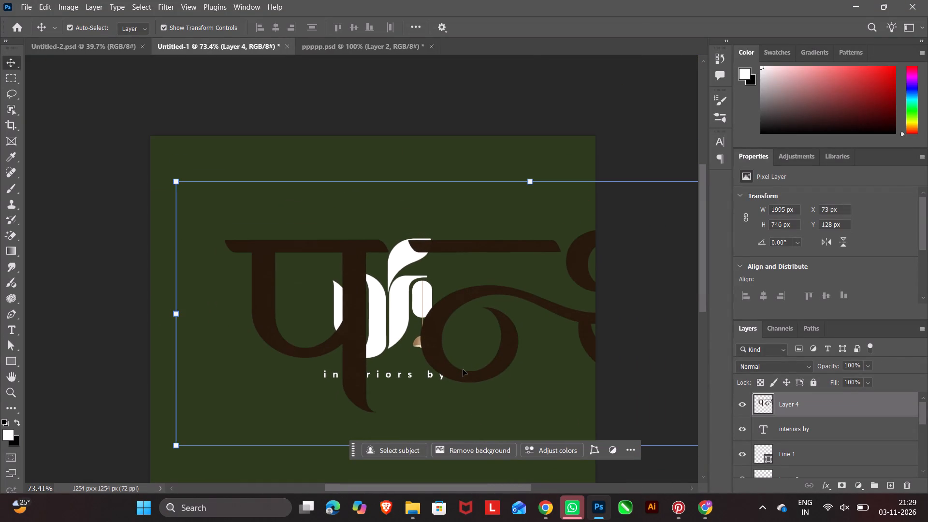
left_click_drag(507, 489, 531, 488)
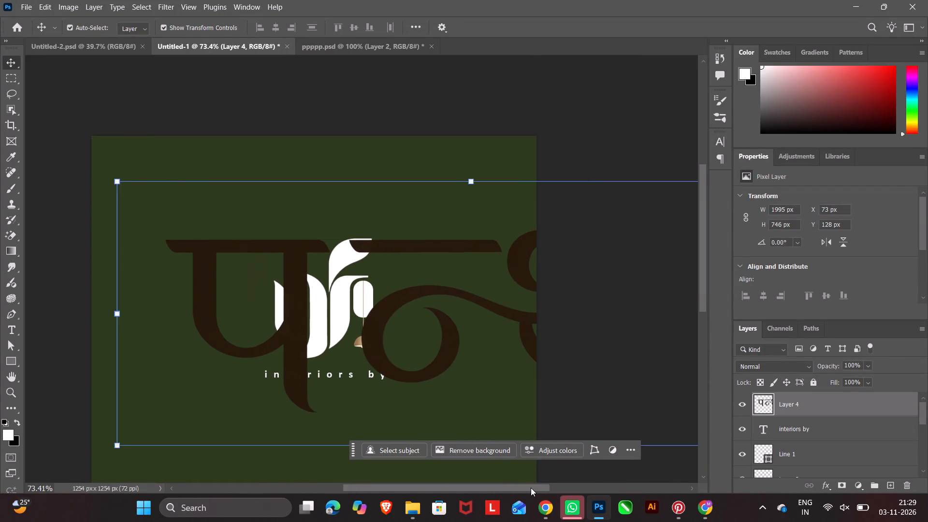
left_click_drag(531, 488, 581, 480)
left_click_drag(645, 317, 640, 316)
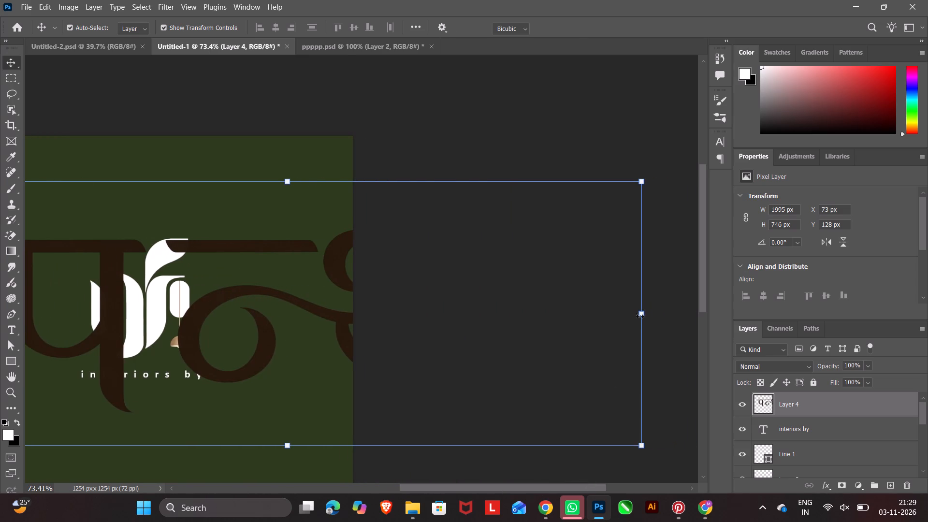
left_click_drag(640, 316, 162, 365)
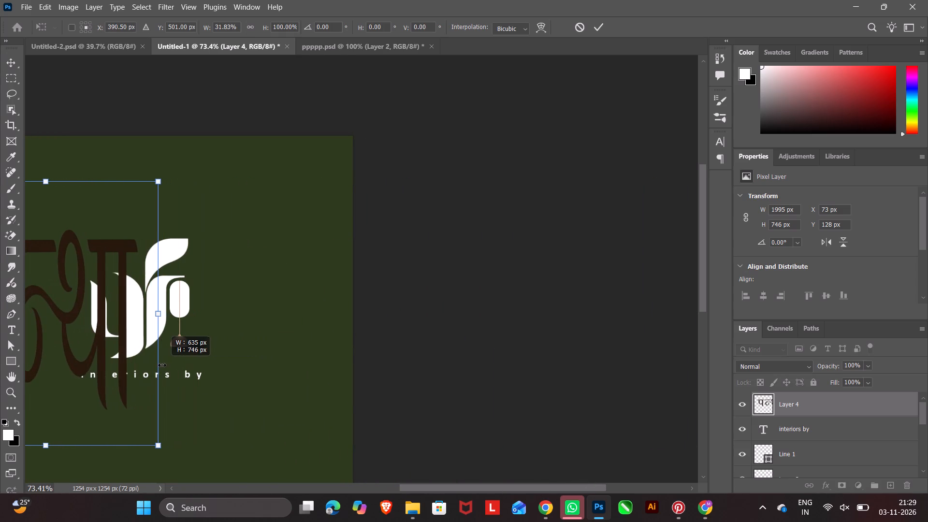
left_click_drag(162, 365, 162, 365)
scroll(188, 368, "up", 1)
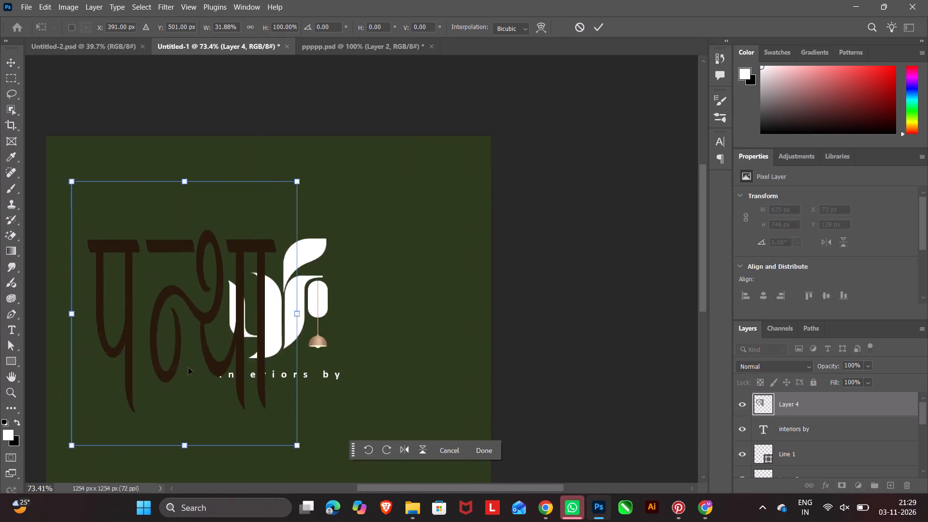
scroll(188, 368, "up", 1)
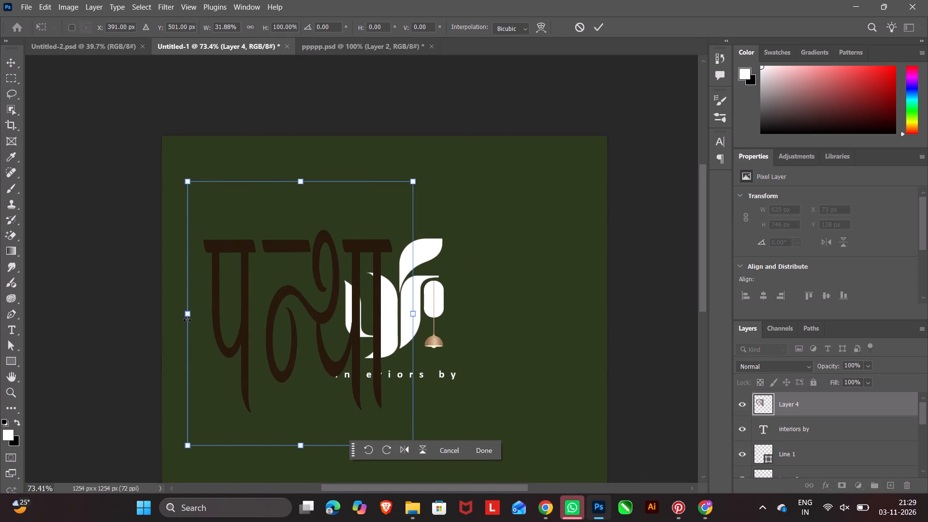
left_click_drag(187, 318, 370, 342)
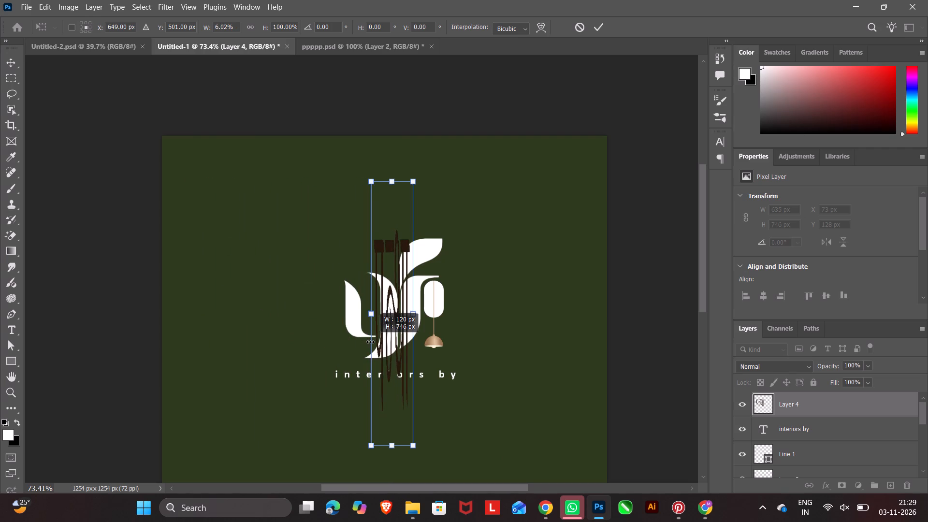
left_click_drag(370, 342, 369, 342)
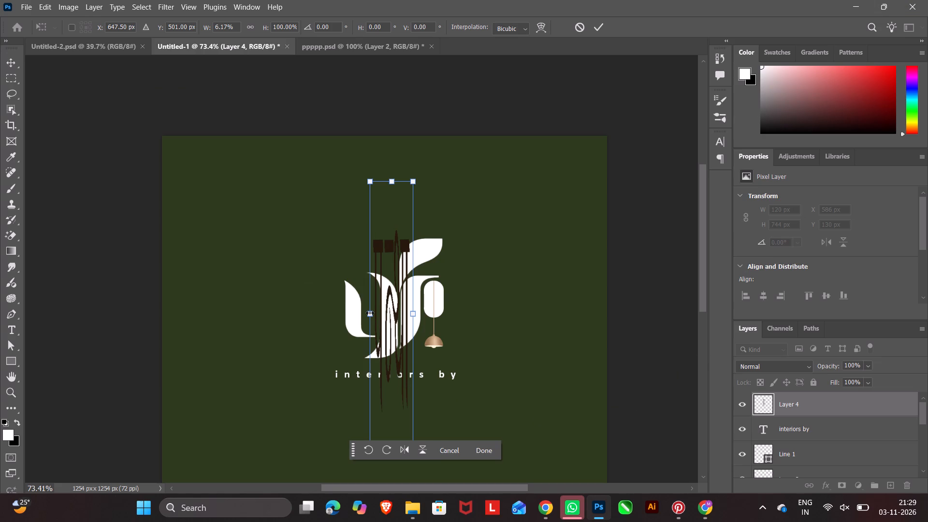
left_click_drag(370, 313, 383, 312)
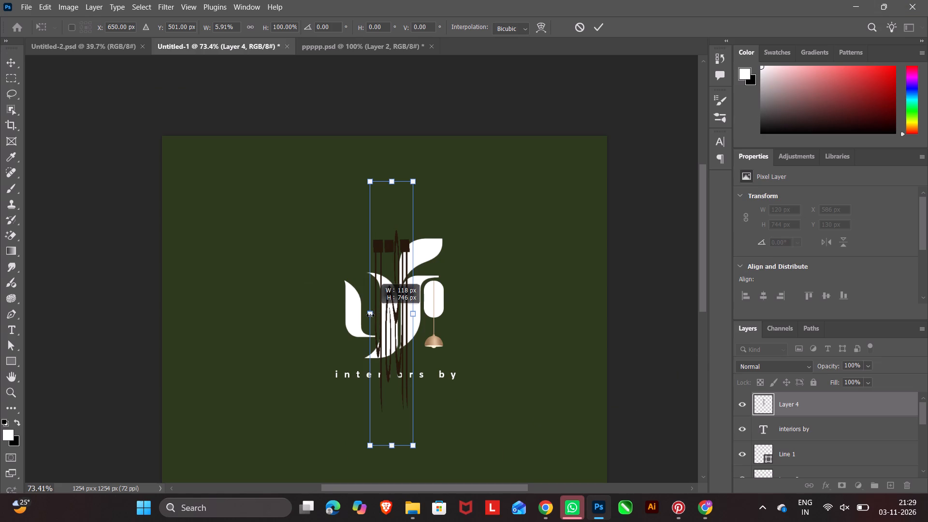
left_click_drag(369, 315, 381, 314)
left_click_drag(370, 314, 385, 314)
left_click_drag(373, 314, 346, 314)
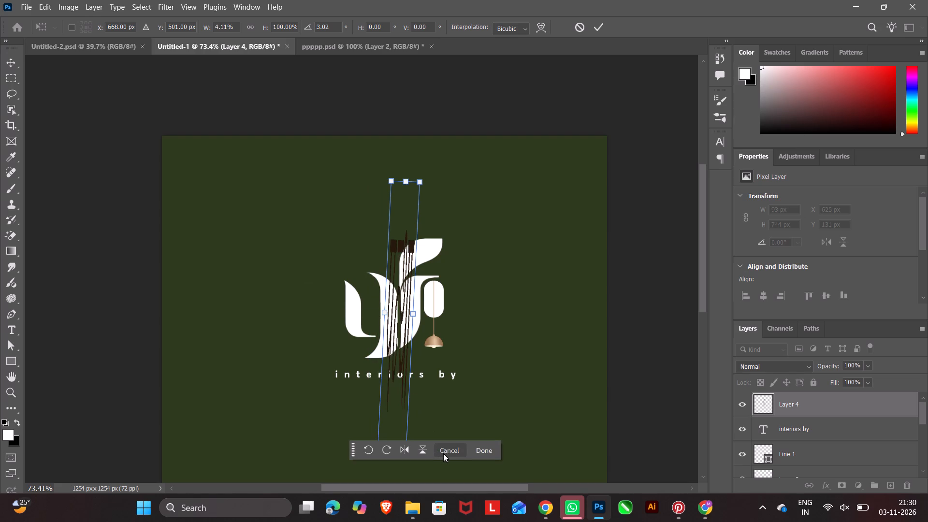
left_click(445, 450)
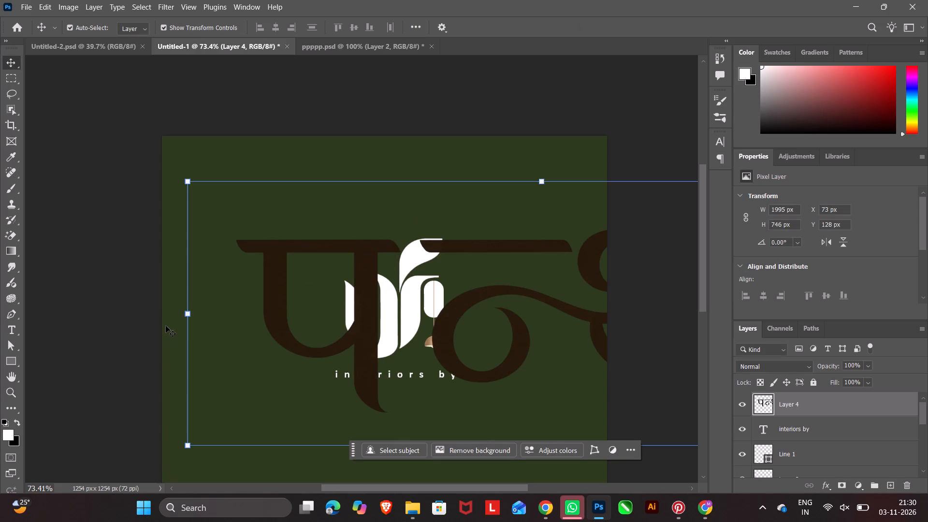
Squeeze the oversized brown पन्था lettering on Layer 4 horizontally to about 120 px wide, over the logo mark.
left_click_drag(188, 314, 379, 337)
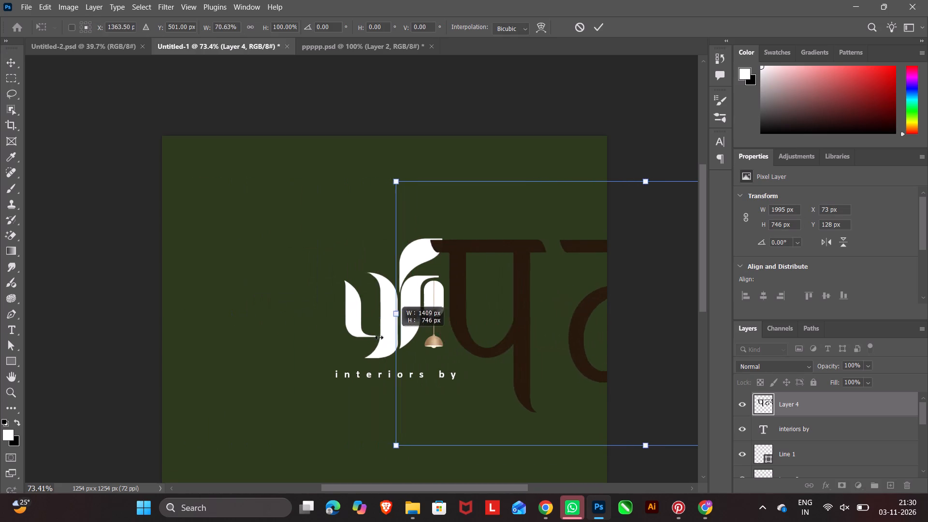
left_click_drag(379, 337, 365, 340)
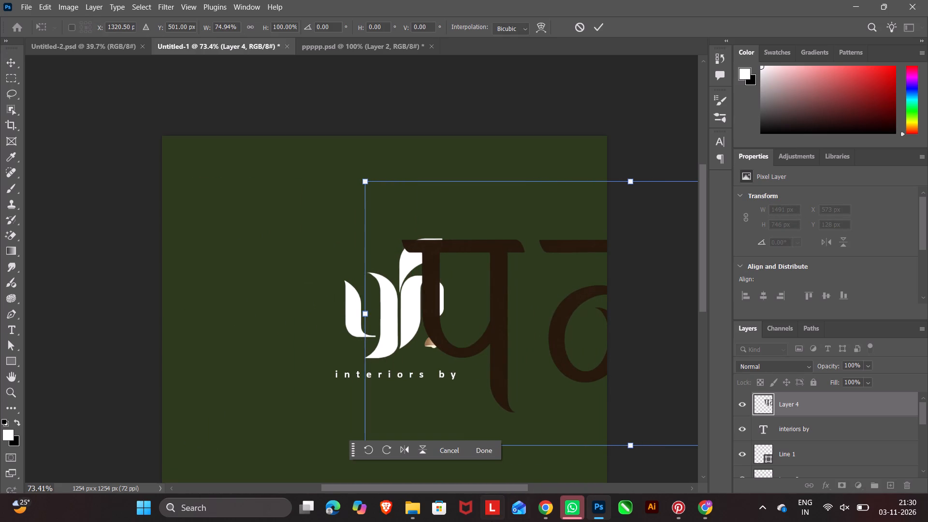
left_click_drag(493, 488, 581, 477)
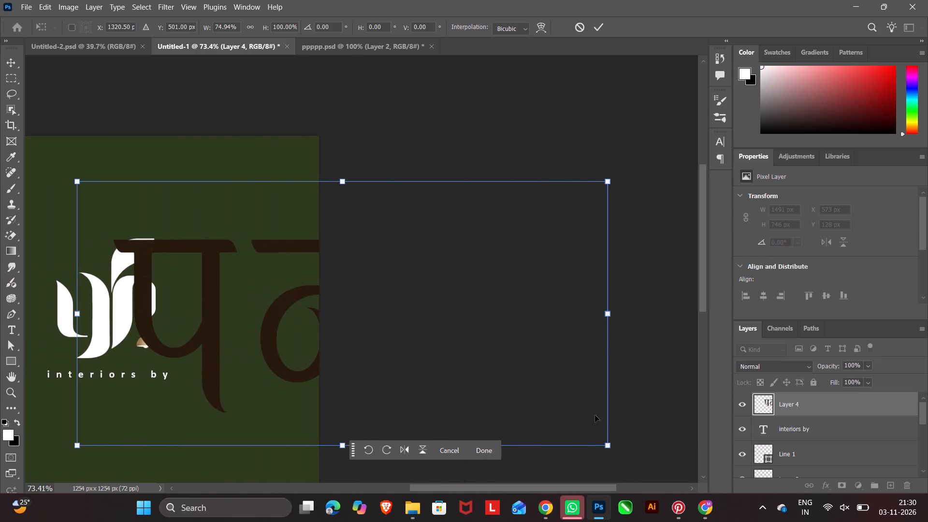
left_click_drag(610, 316, 228, 324)
left_click_drag(608, 312, 114, 338)
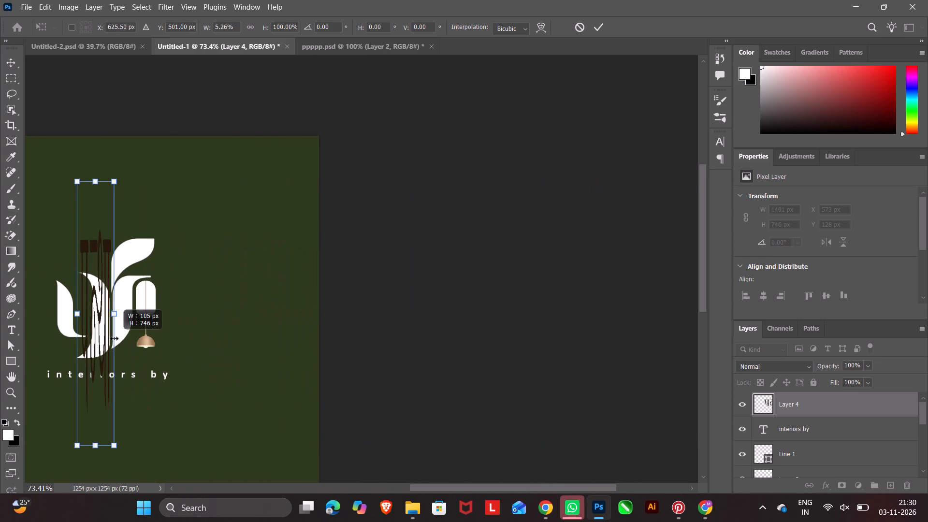
left_click_drag(114, 338, 119, 338)
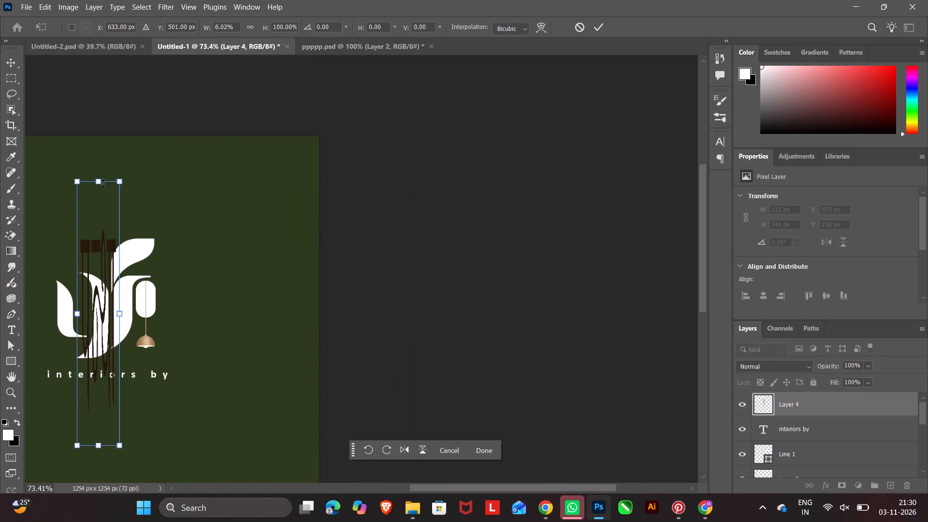
Shrink the पन्था lettering's height to about 44 px and place it directly beneath the "interiors by" tagline.
left_click_drag(100, 182, 82, 370)
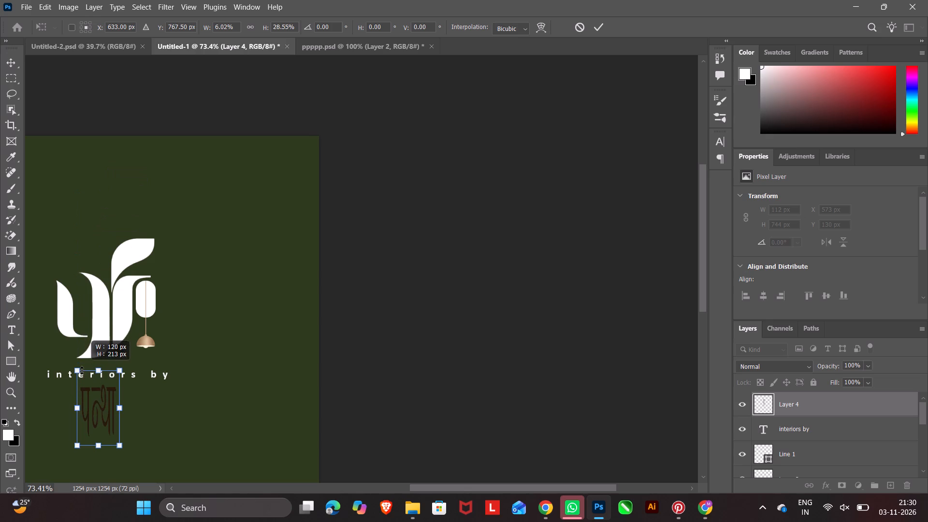
left_click_drag(82, 370, 81, 371)
left_click_drag(97, 447, 95, 398)
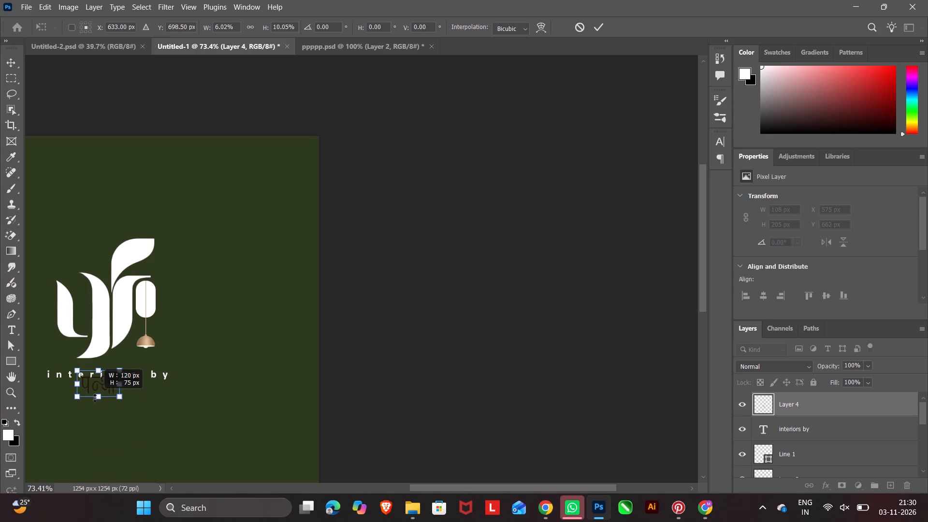
left_click_drag(95, 398, 95, 397)
left_click_drag(100, 400, 100, 417)
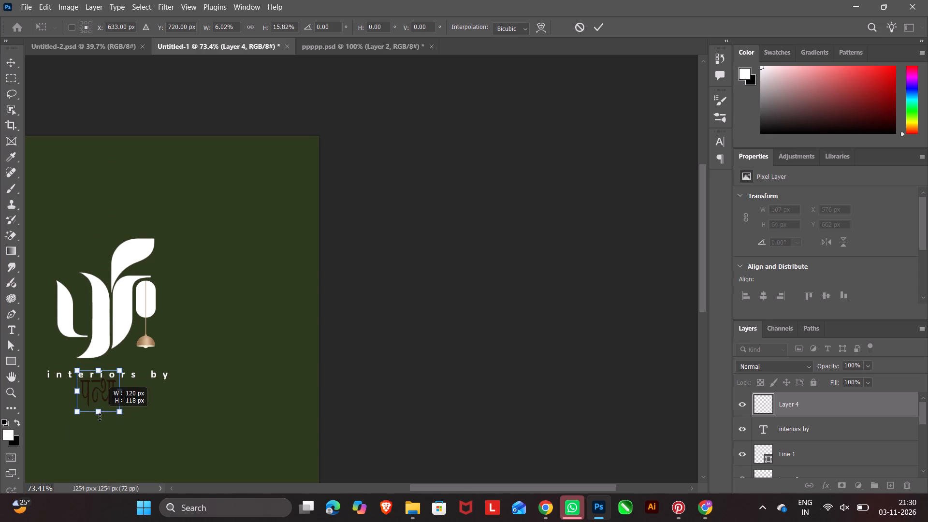
left_click_drag(100, 417, 99, 420)
left_click_drag(101, 370, 100, 381)
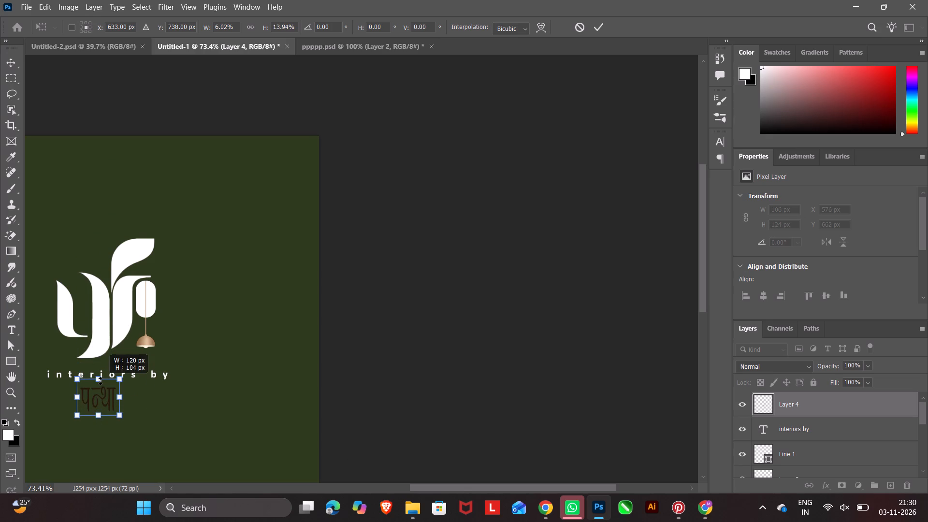
left_click_drag(100, 381, 99, 392)
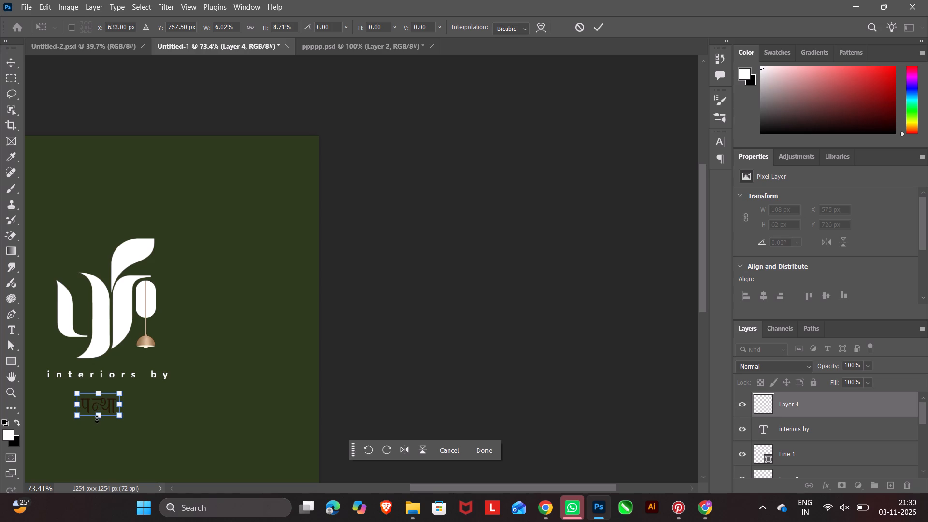
left_click_drag(97, 419, 98, 414)
left_click_drag(98, 404, 97, 395)
left_click(483, 450)
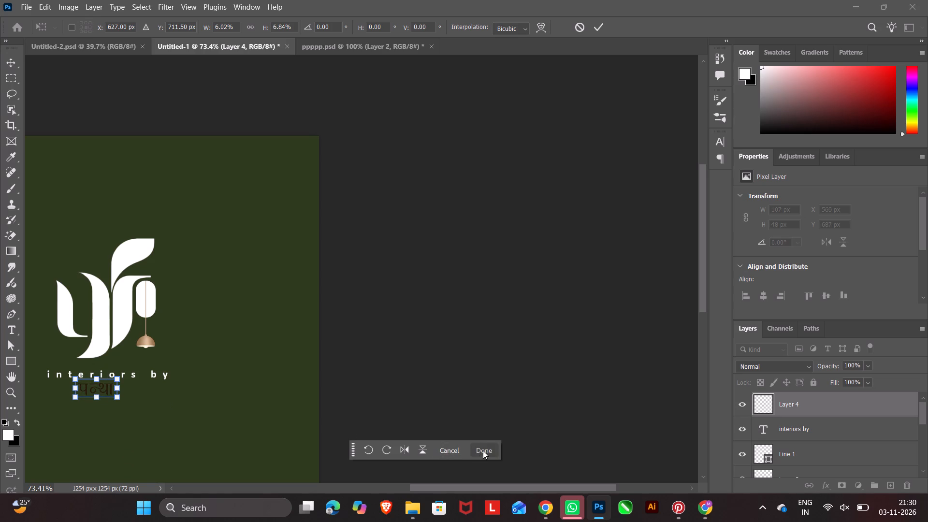
Move the पन्था lettering slightly down to leave a small gap under "interiors by", at about X 577, Y 701 px.
left_click(415, 385)
left_click_drag(102, 393, 104, 394)
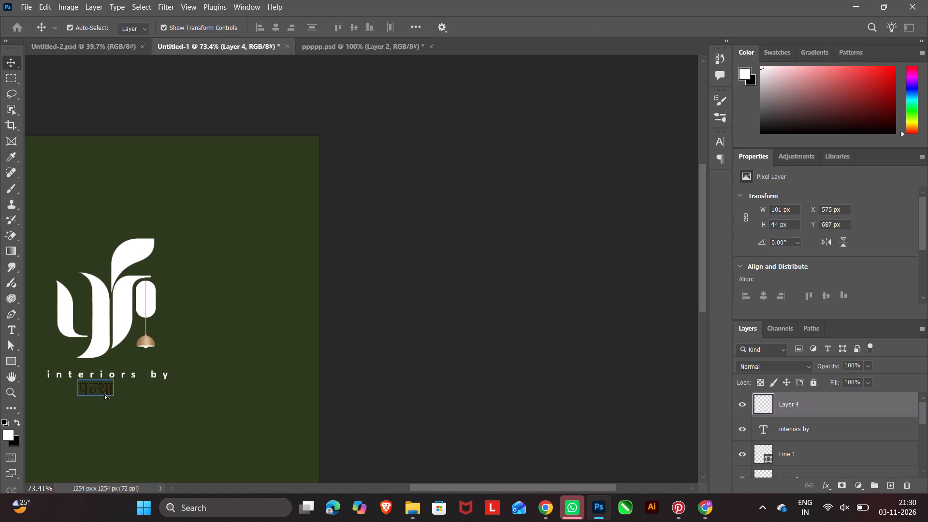
left_click_drag(104, 394, 107, 400)
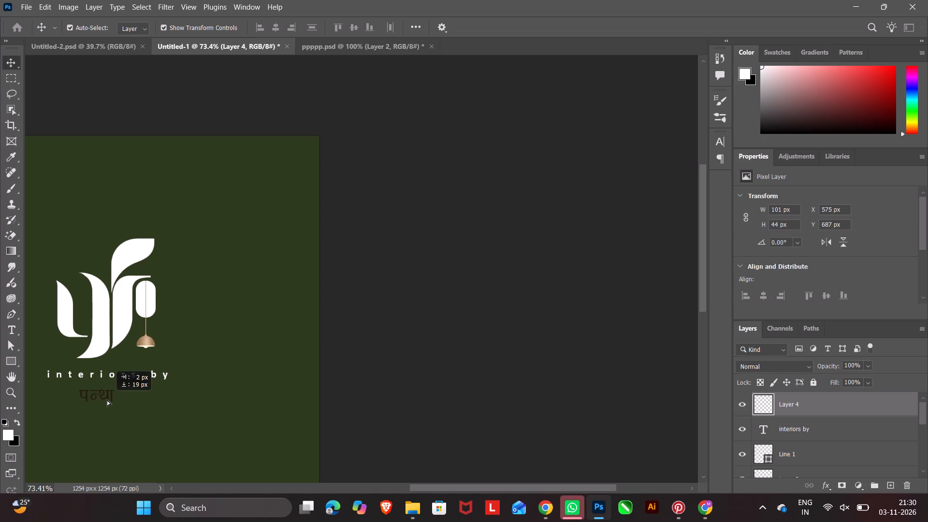
left_click_drag(107, 400, 106, 396)
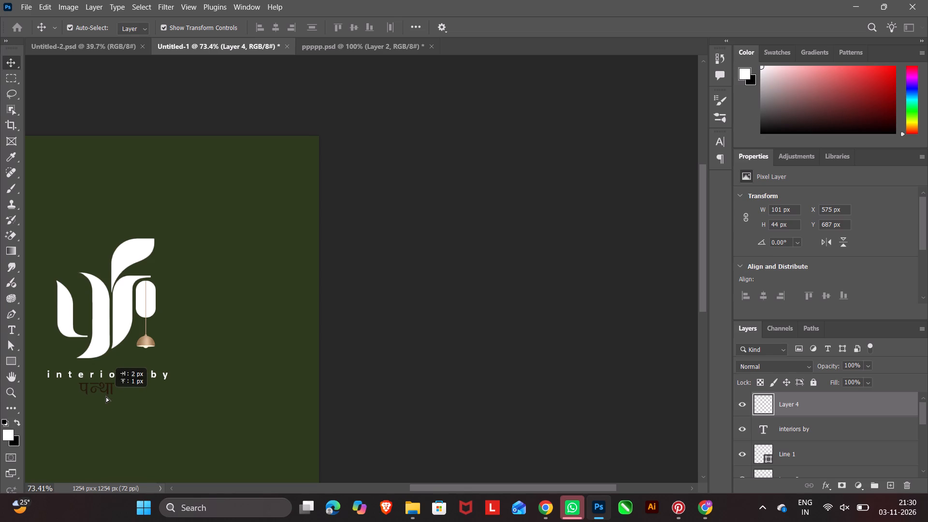
left_click_drag(106, 396, 106, 398)
left_click(444, 390)
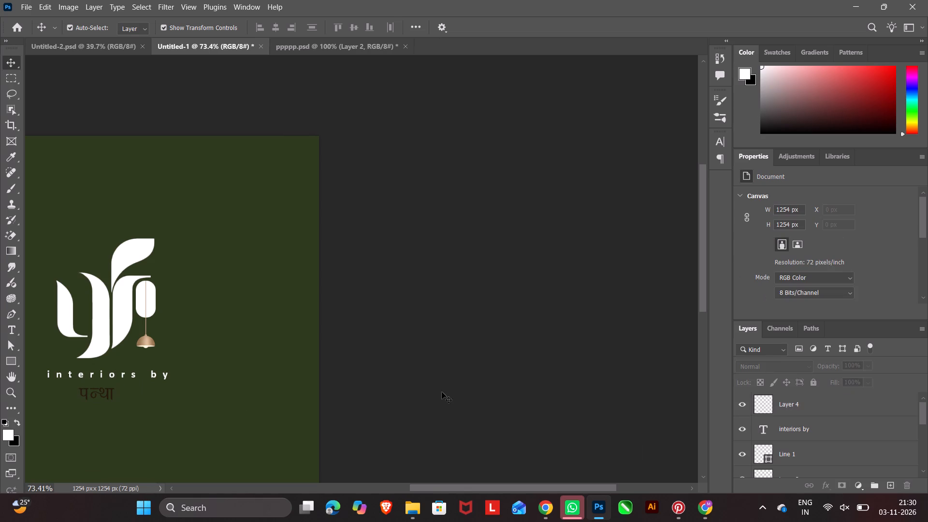
Nudge the पन्था lettering slightly right and up to X 582 px, Y 695 px, under the tagline.
left_click(113, 399)
left_click(101, 396)
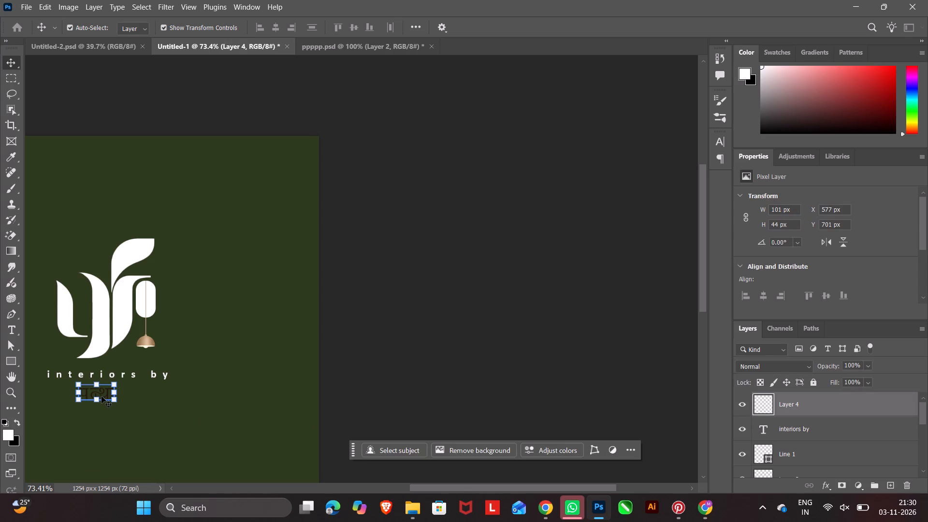
key("Right")
key("Right")
key("Right")
key("Right")
key("Right")
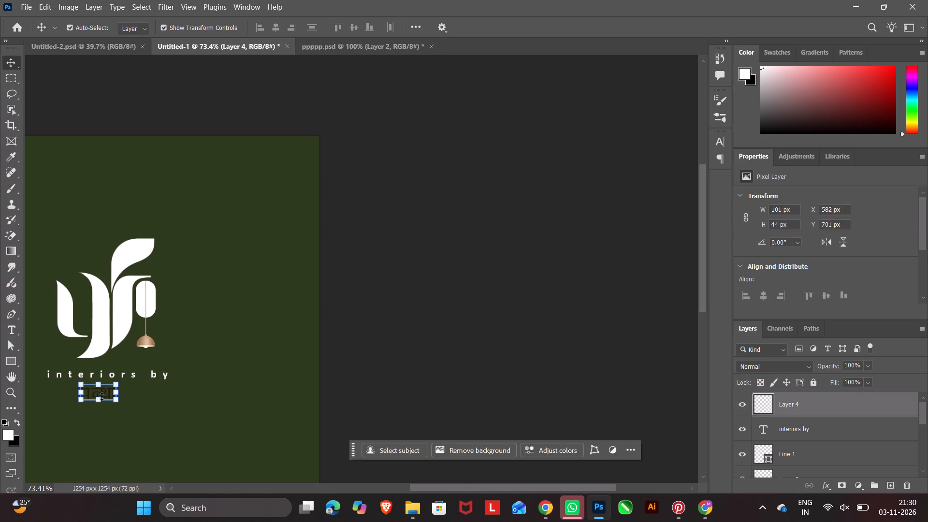
key("Up")
key("Up")
key("Up")
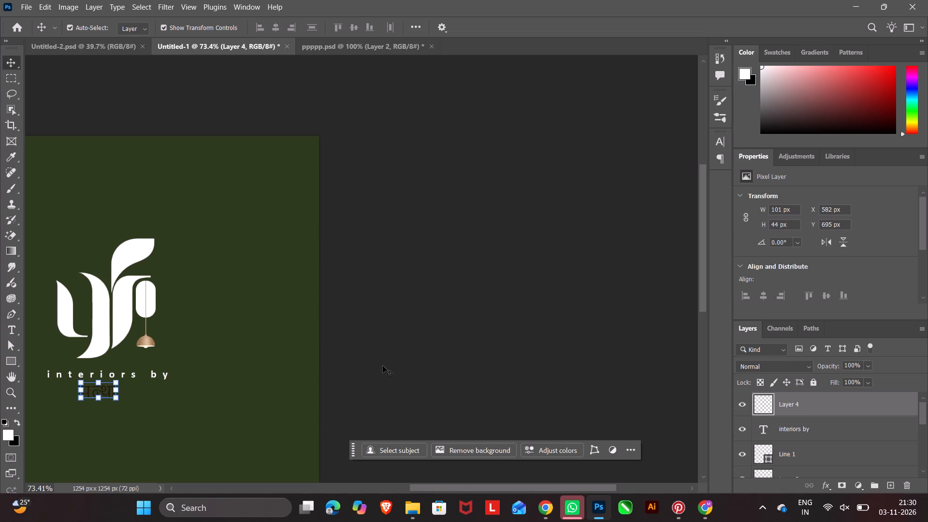
Apply a 60 px inside Stroke effect with a white linear gradient fill to the पन्था lettering.
left_click(827, 487)
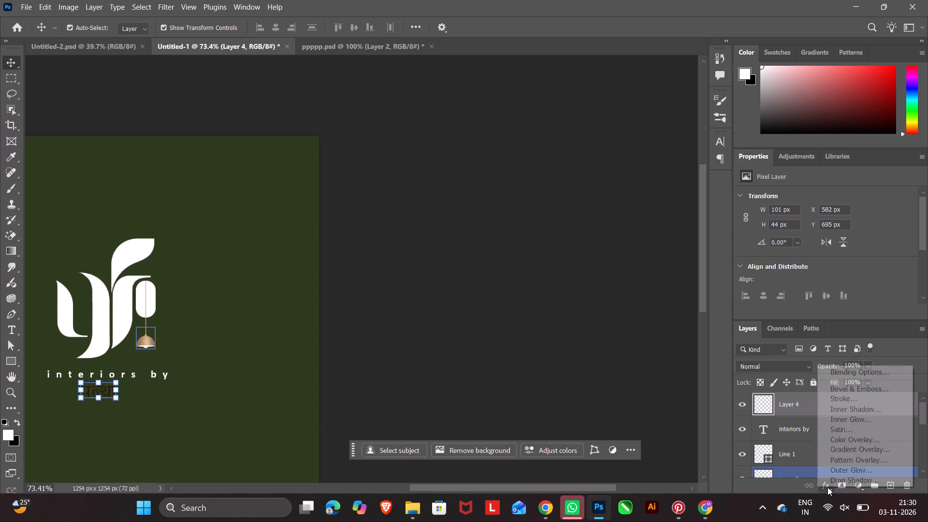
left_click(841, 401)
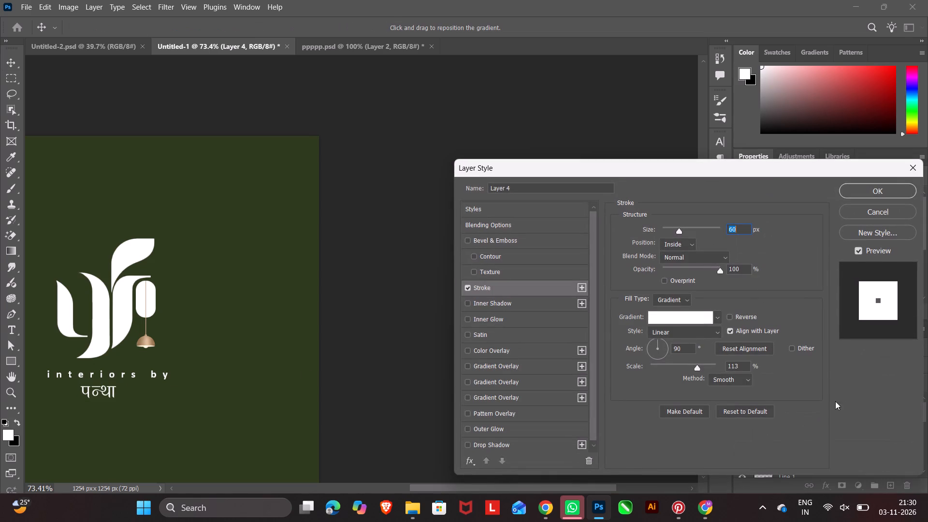
left_click(864, 191)
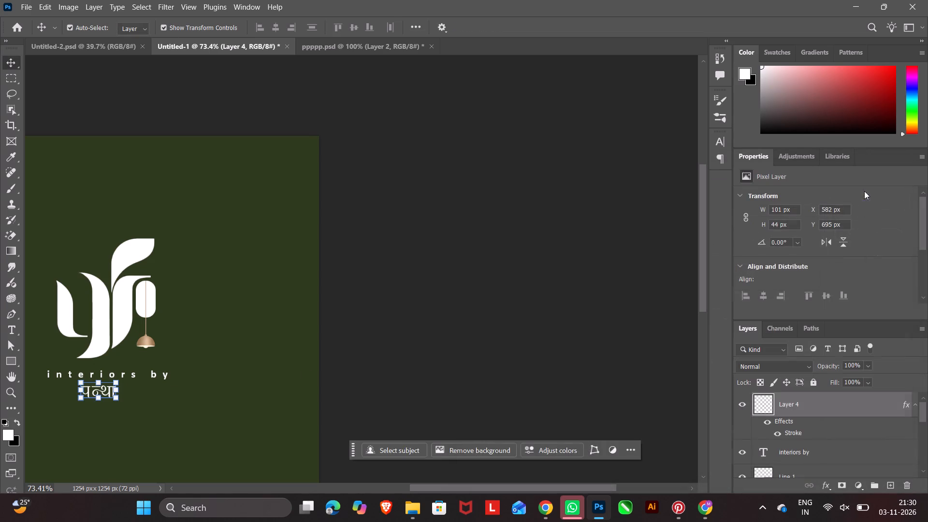
left_click(592, 289)
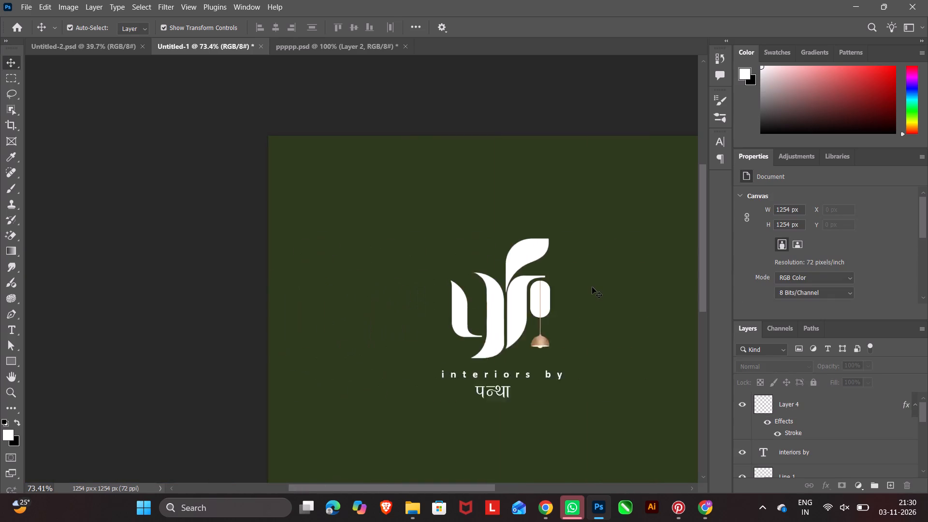
Nudge the पन्था lettering right to about X 614 px, keeping Y 695 px, to centre it beneath the "interiors by" tagline.
scroll(592, 287, "right", 1)
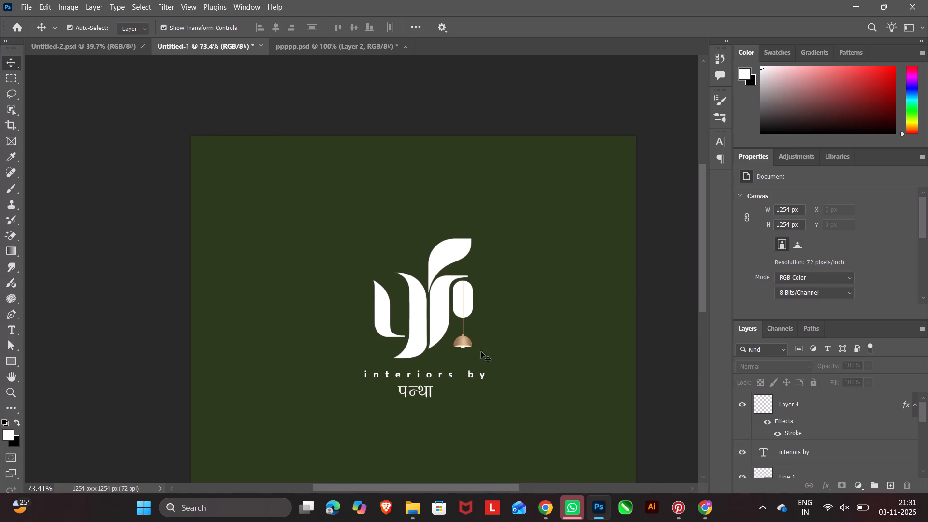
left_click(421, 391)
key("Right")
key("Right")
key("Right")
key("Right")
key("Right")
key("Right")
key("Right")
key("Right")
key("Right")
key("Right")
key("Right")
key("Right")
key("Right")
key("Right")
key("Right")
key("Right")
key("Right")
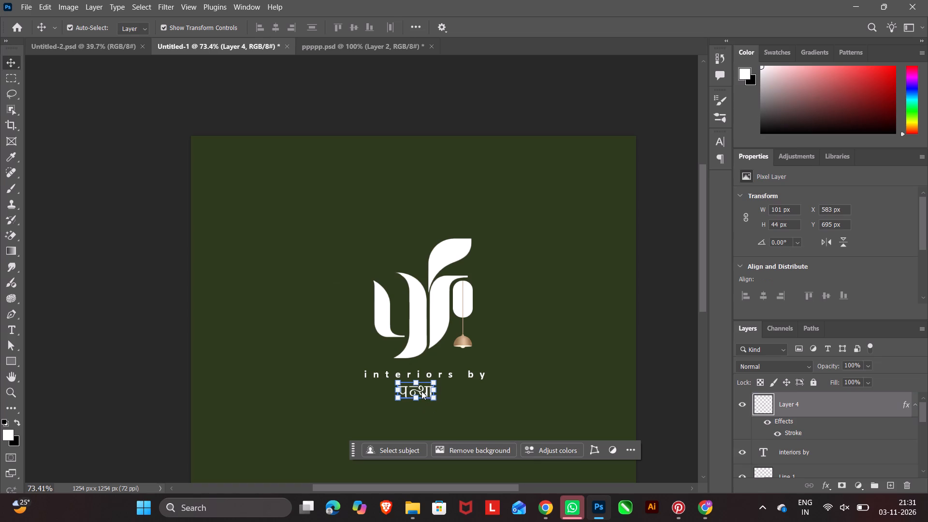
key("Right")
key("Right")
key("Right")
key("Right")
key("Right")
key("Right")
key("Right")
key("Right")
key("Right")
key("Right")
key("Right")
key("Right")
key("Right")
key("Right")
key("Right")
key("Right")
key("Right")
key("Right")
key("Right")
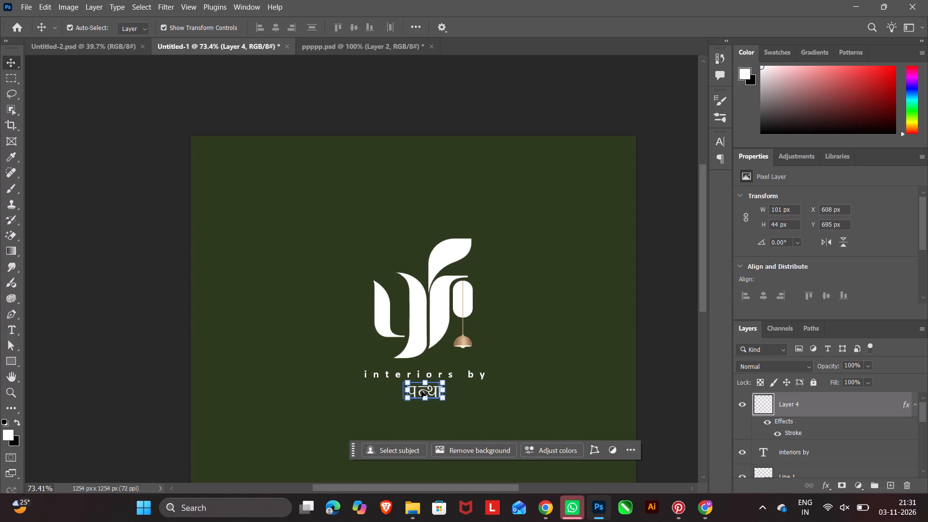
key("Left")
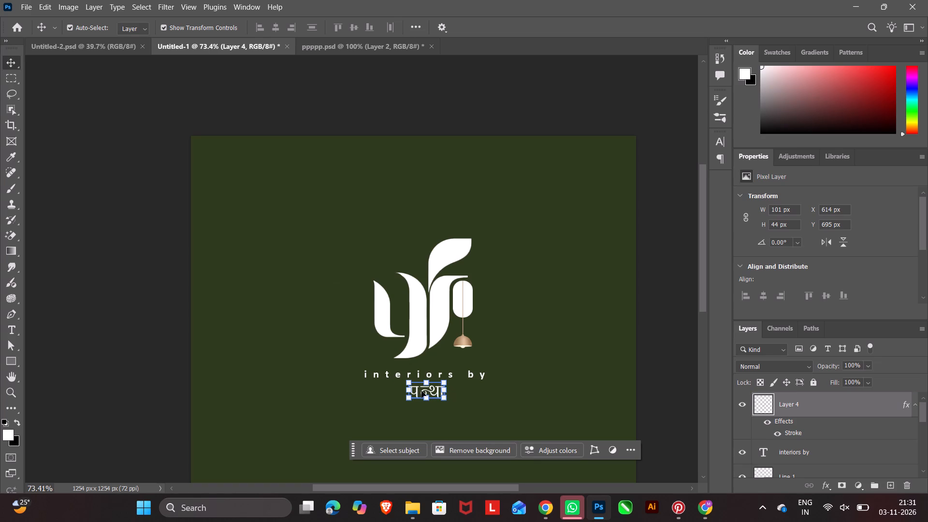
left_click(310, 426)
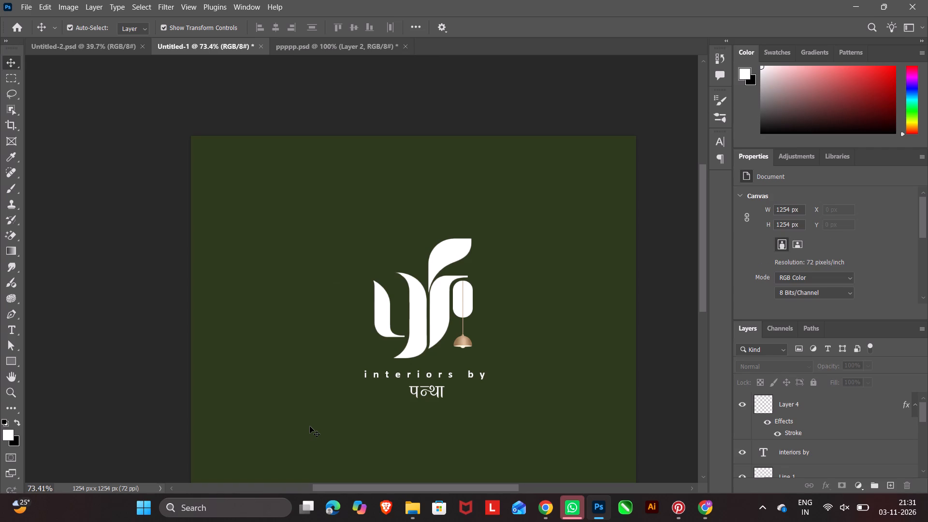
Select the whole logo, including the symbol, lamp, tagline and पन्था lettering, and link its layers together.
left_click_drag(345, 121, 428, 367)
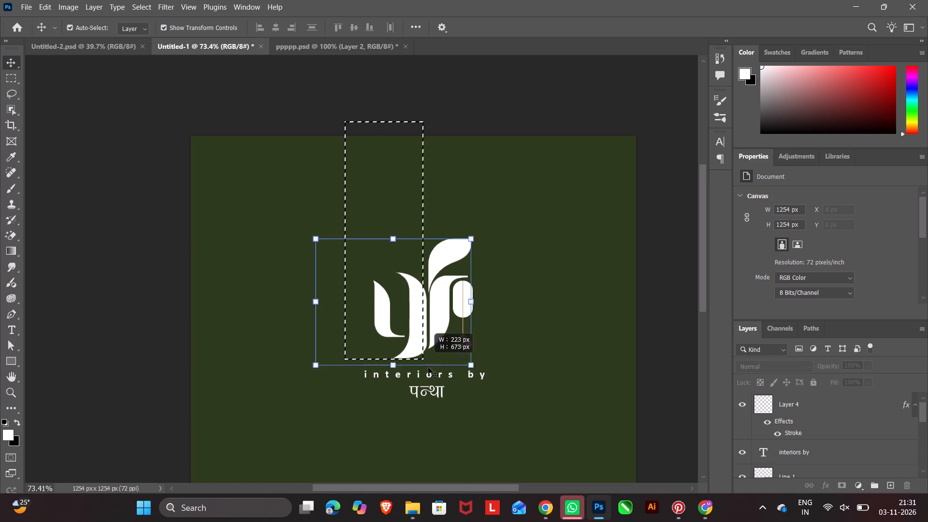
left_click_drag(428, 367, 497, 424)
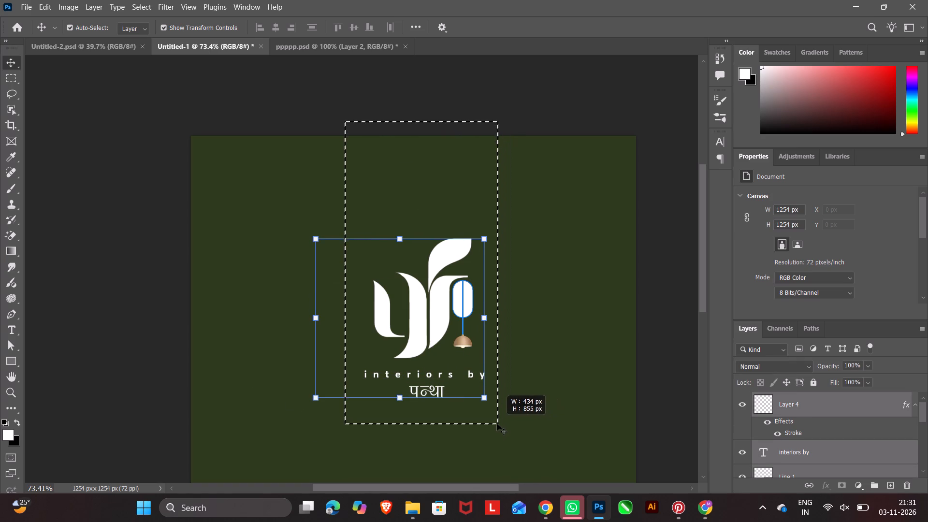
left_click_drag(497, 424, 495, 423)
left_click(809, 486)
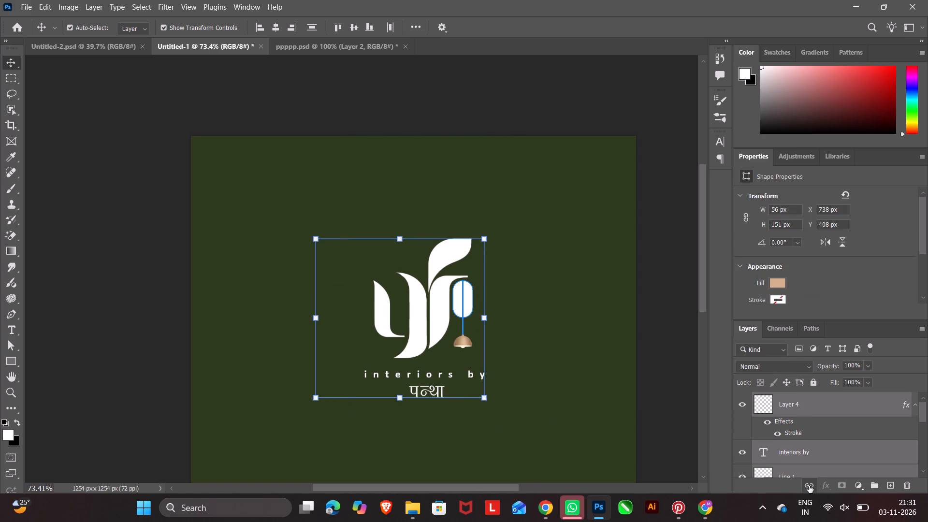
left_click(597, 375)
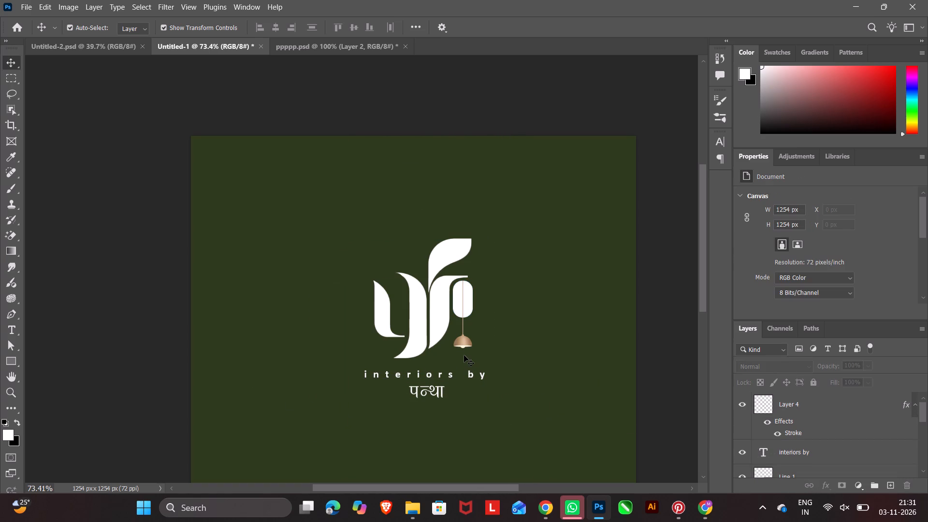
Transform the linked logo by moving it up and left on the canvas to about X 150, Y 142 px.
left_click(464, 355)
left_click(462, 340)
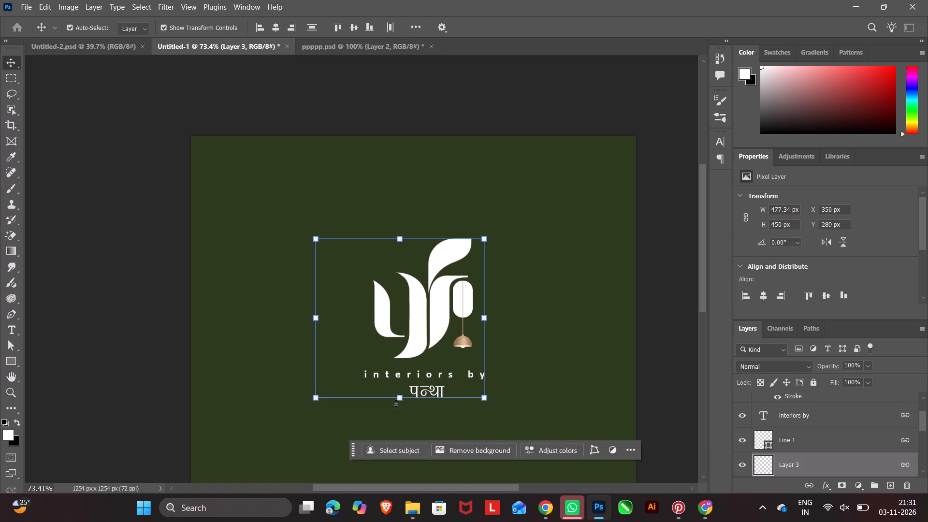
left_click(401, 398)
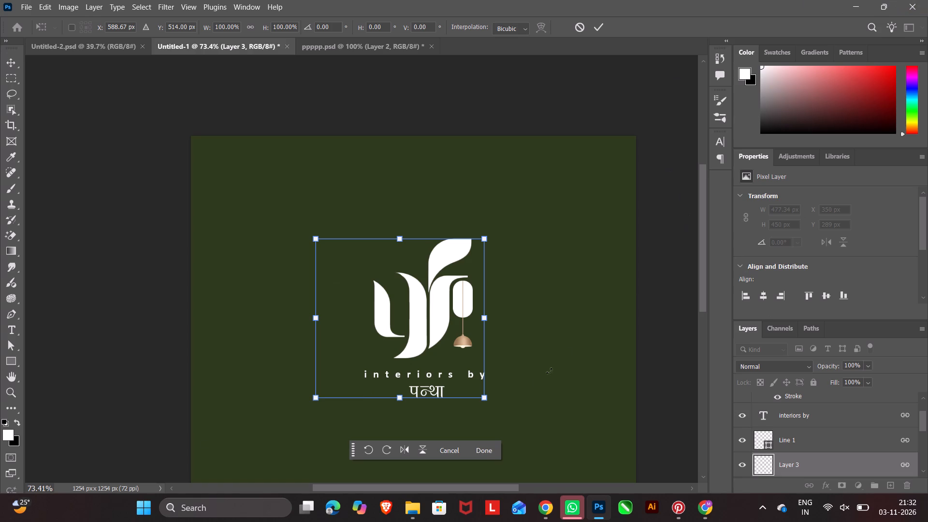
left_click(531, 377)
left_click_drag(410, 352, 391, 351)
left_click_drag(371, 349, 333, 347)
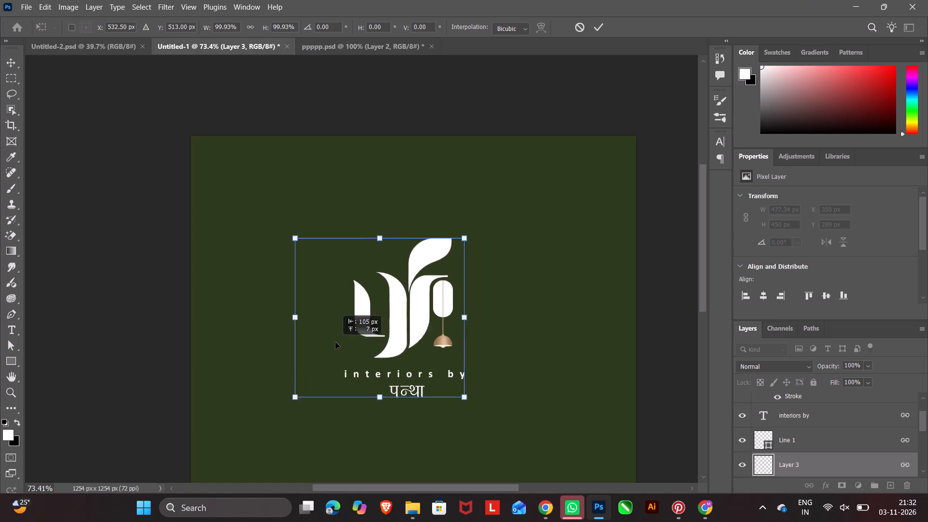
left_click_drag(368, 335, 412, 343)
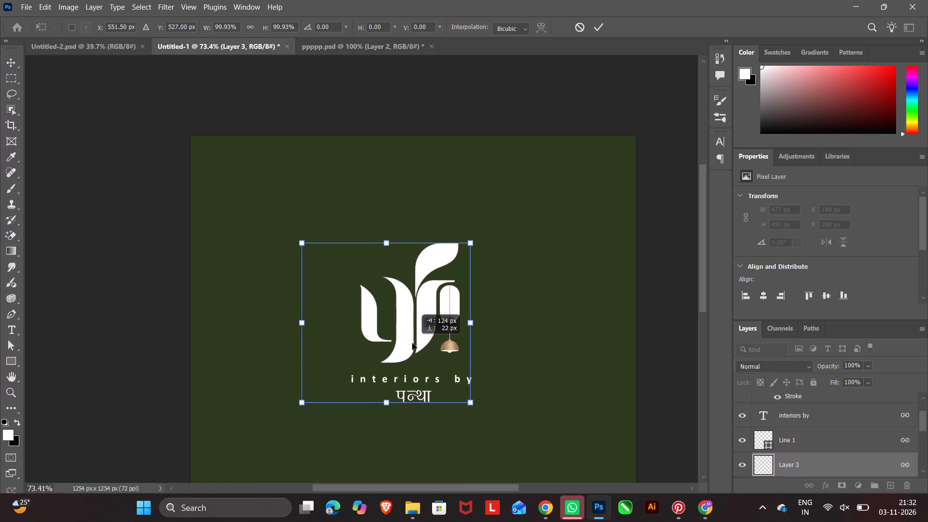
left_click_drag(412, 343, 357, 286)
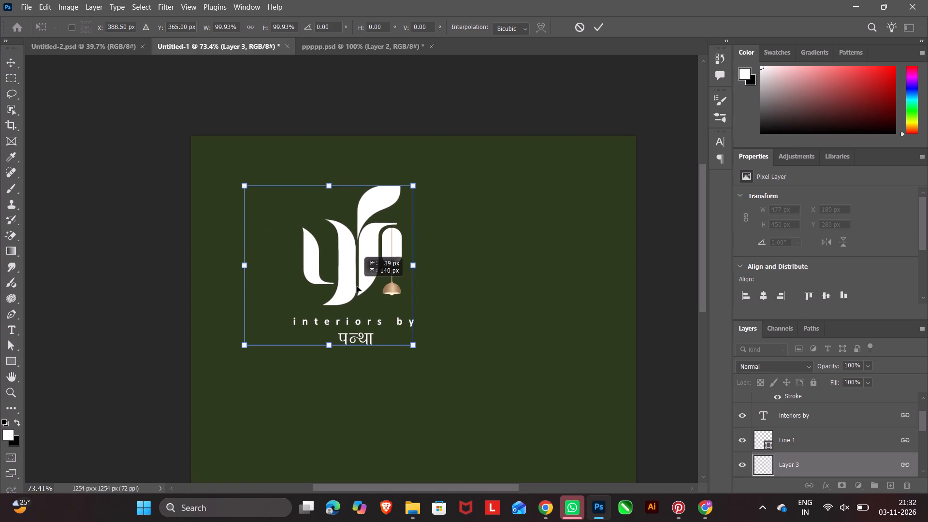
left_click_drag(357, 286, 358, 287)
Enlarge the linked logo to about 798 px wide and 725 px high and apply the transform.
left_click_drag(413, 269, 436, 271)
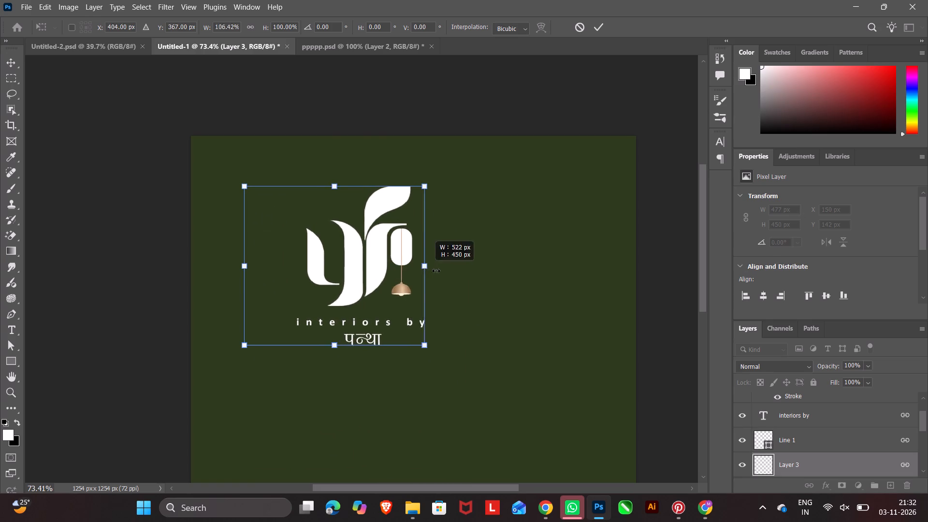
left_click_drag(436, 271, 527, 275)
left_click_drag(387, 345, 387, 352)
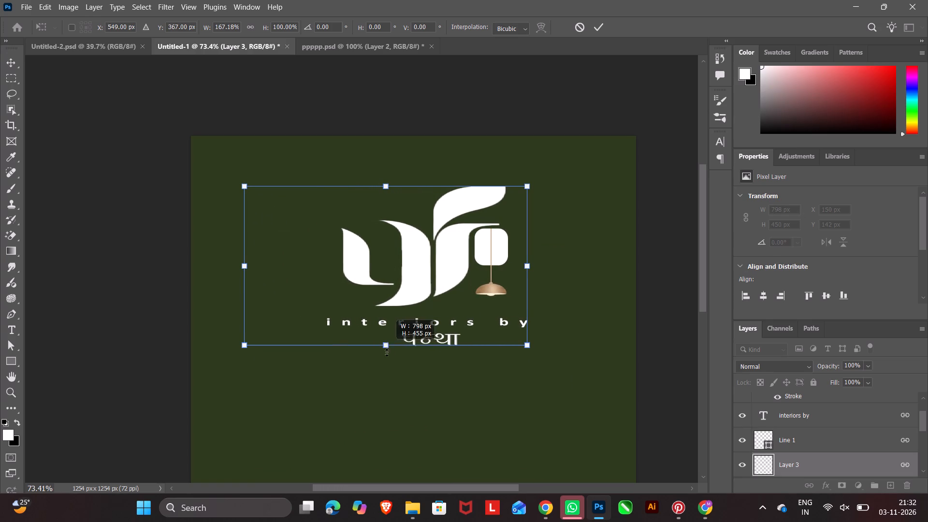
left_click_drag(387, 352, 383, 441)
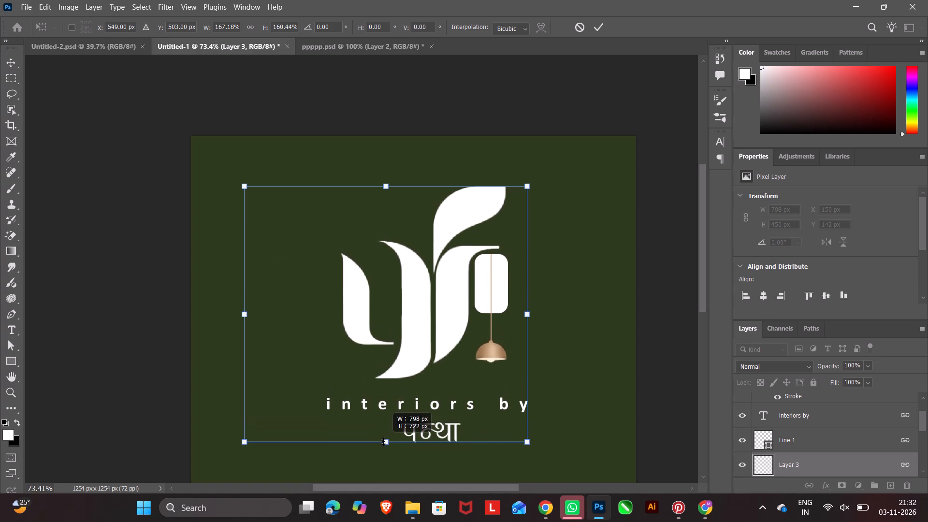
left_click_drag(383, 441, 382, 443)
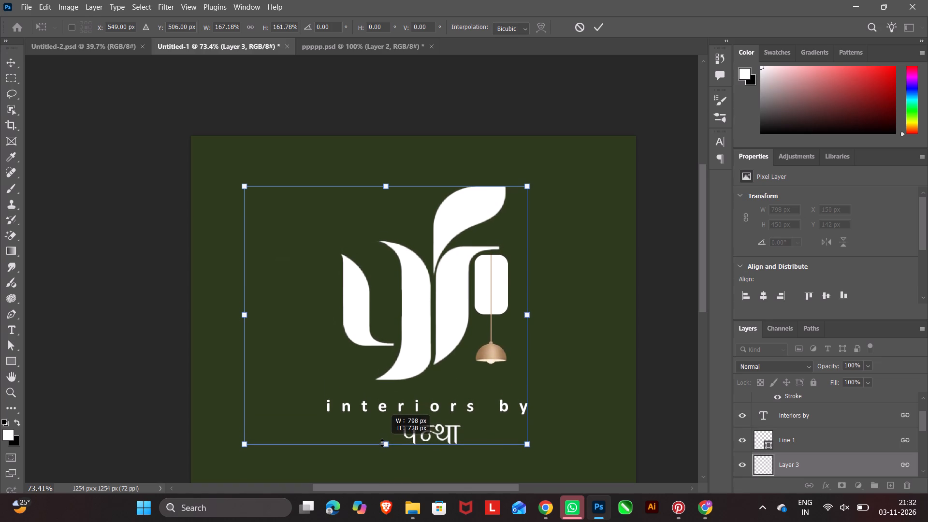
left_click_drag(382, 443, 382, 442)
left_click(490, 450)
left_click(619, 389)
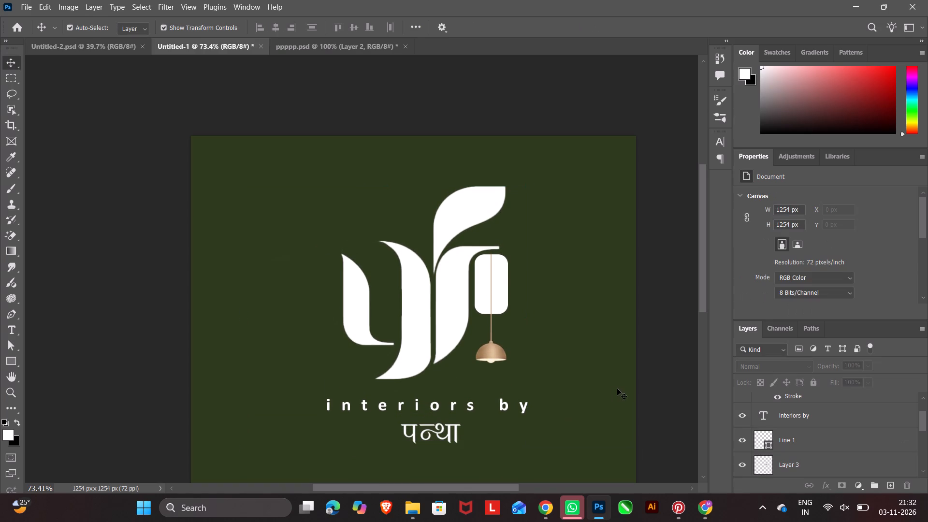
Move the linked logo down and slightly left toward the canvas centre, to about X 107, Y 216 px.
scroll(594, 372, "down", 14)
scroll(595, 368, "up", 4)
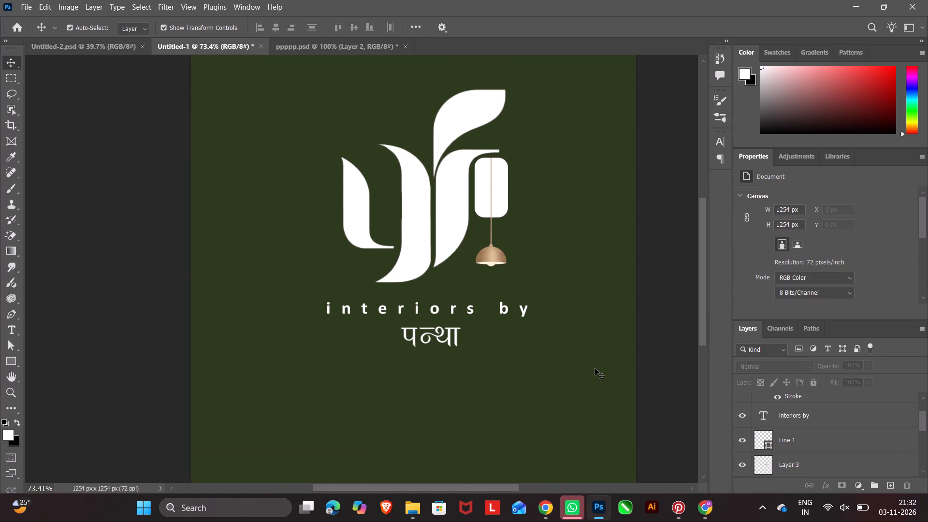
scroll(595, 368, "down", 2, "ctrl+alt")
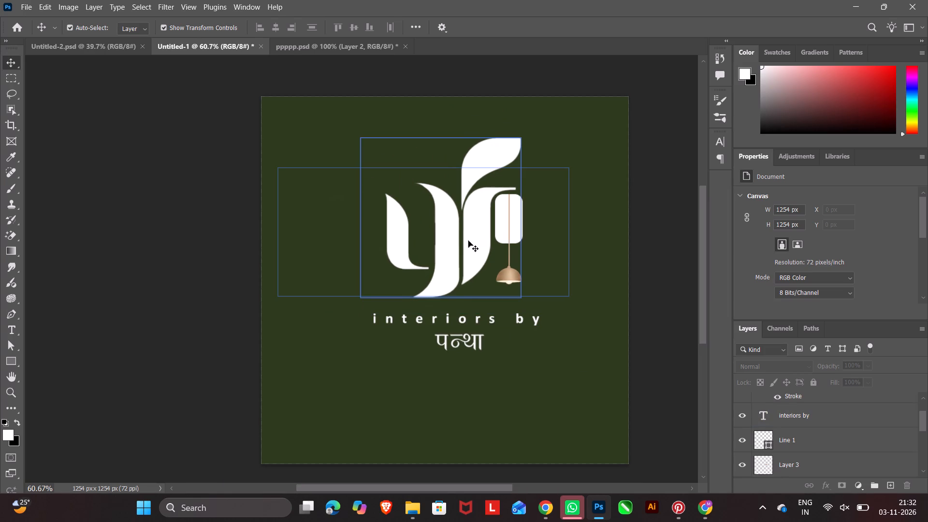
left_click_drag(468, 241, 452, 263)
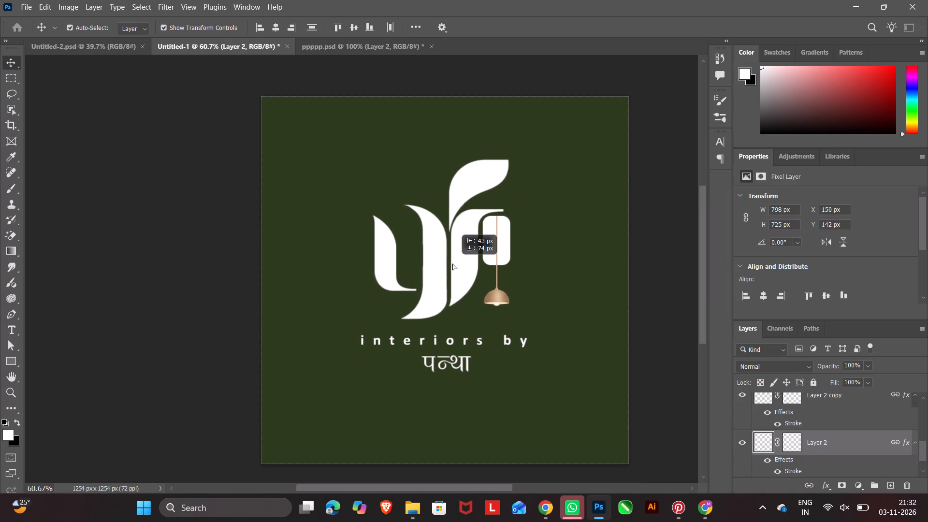
left_click_drag(452, 263, 449, 262)
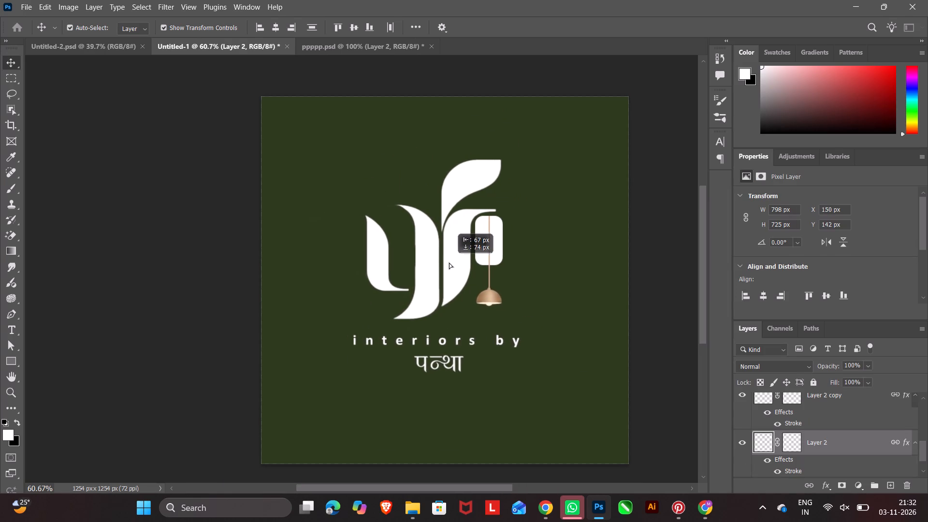
left_click_drag(449, 262, 451, 262)
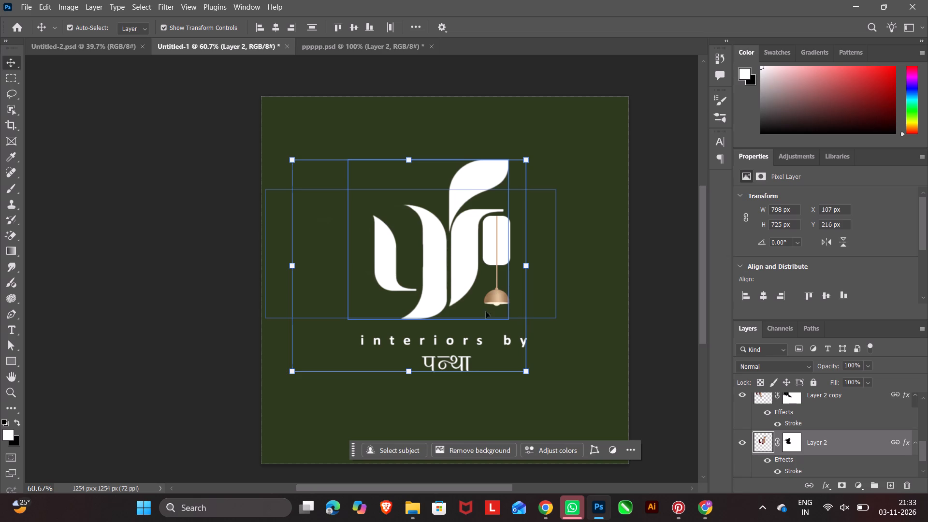
left_click(138, 200)
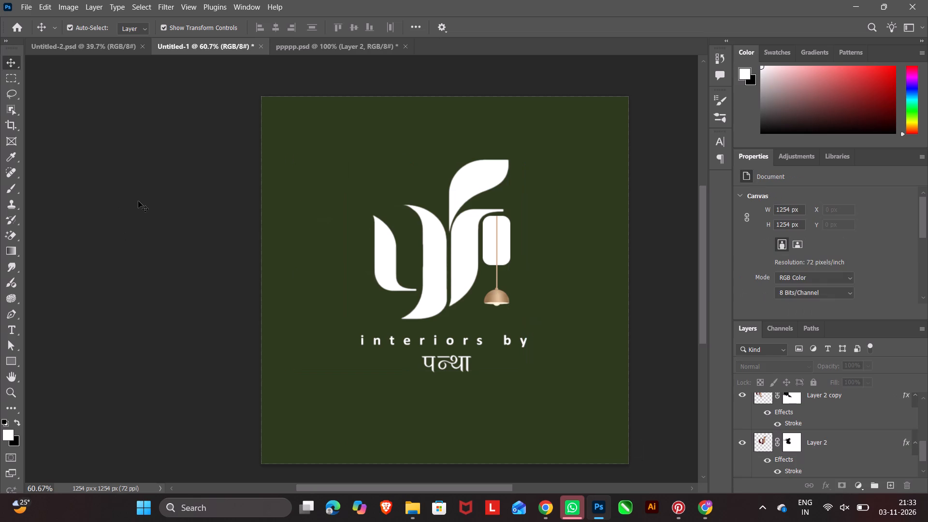
Shrink the linked logo to about 617 px wide and 564 px high and apply the transform.
left_click(448, 287)
left_click(428, 308)
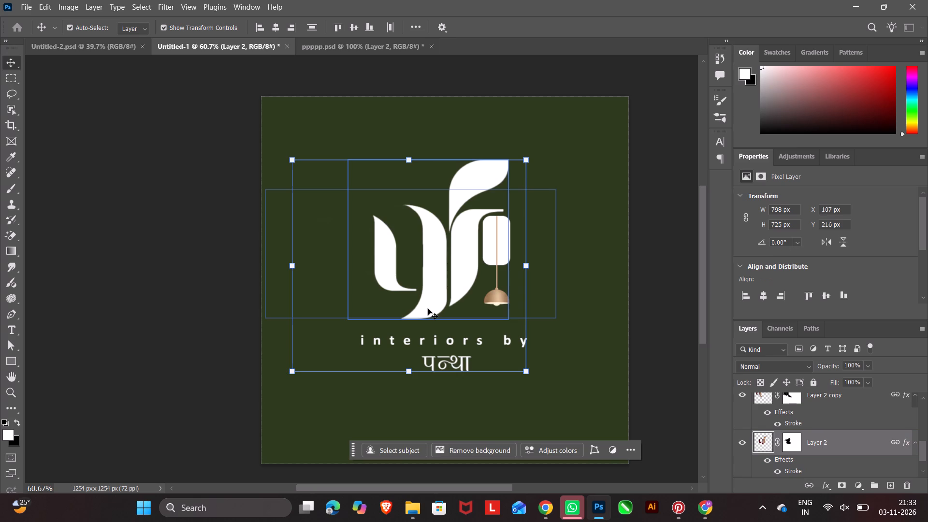
left_click_drag(293, 264, 295, 265)
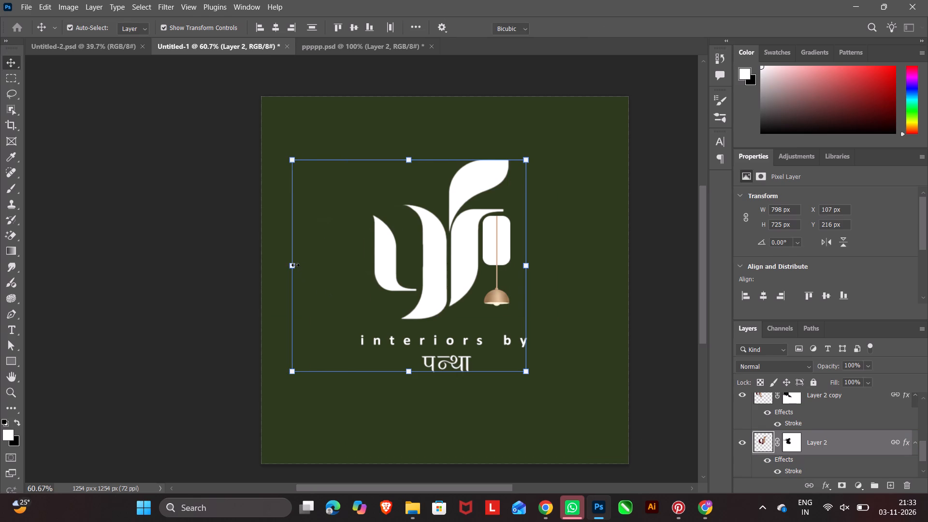
left_click_drag(295, 265, 346, 268)
left_click_drag(435, 370, 435, 364)
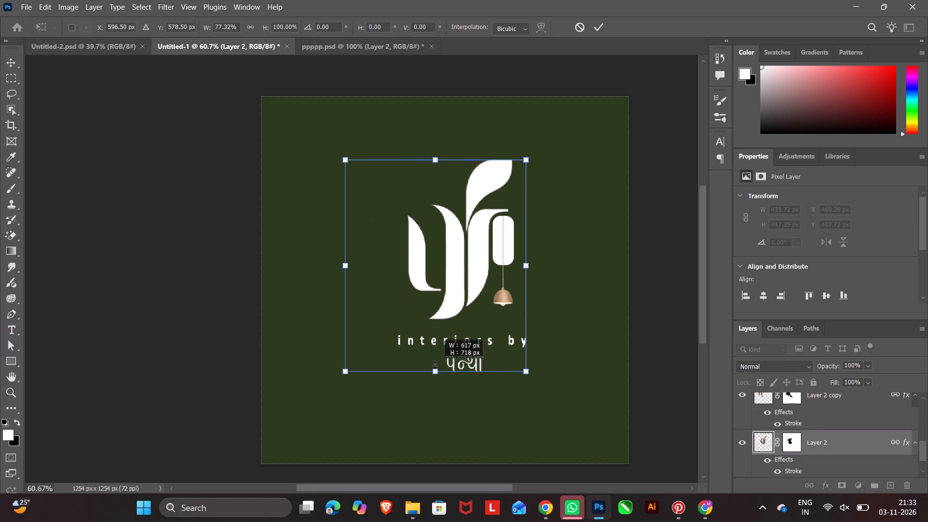
left_click_drag(435, 364, 436, 319)
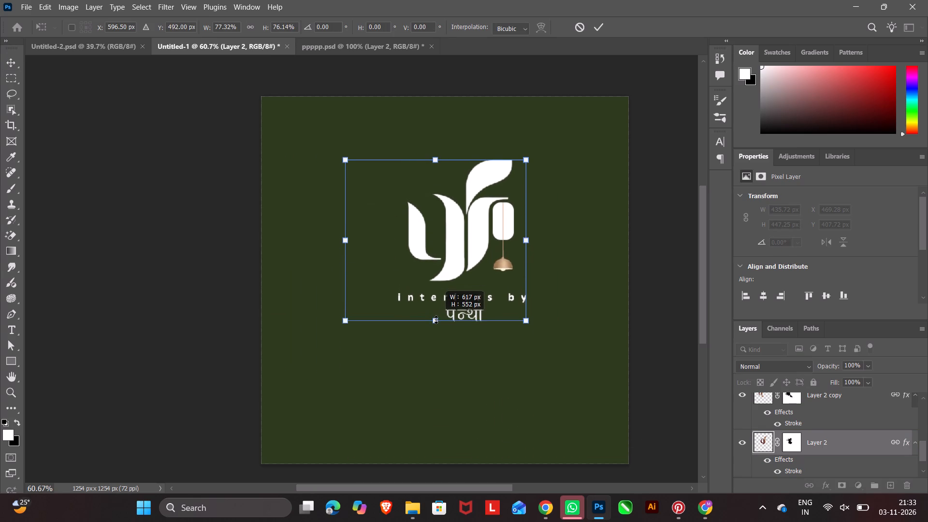
left_click_drag(436, 319, 431, 326)
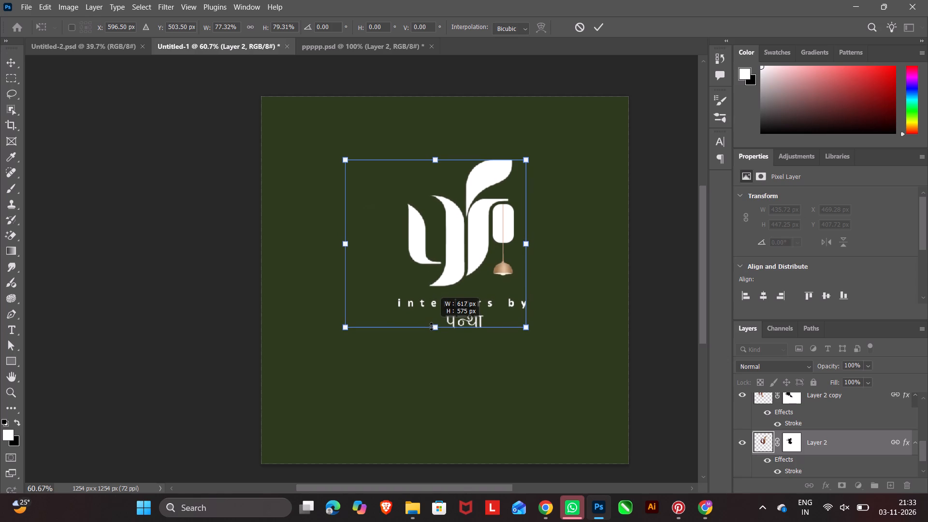
left_click_drag(431, 326, 431, 323)
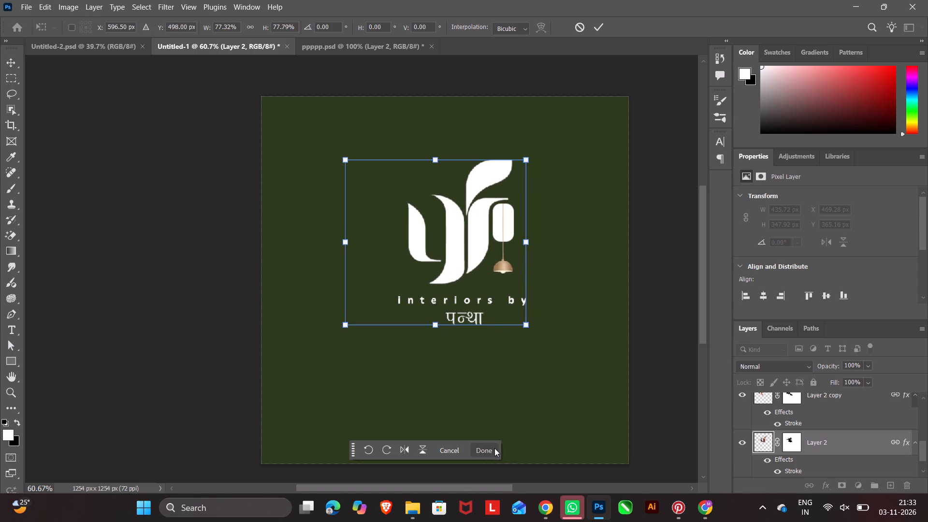
left_click(493, 447)
left_click(573, 383)
Move the linked logo up and left into the upper half of the canvas, at about X 220, Y 72 px.
left_click(472, 251)
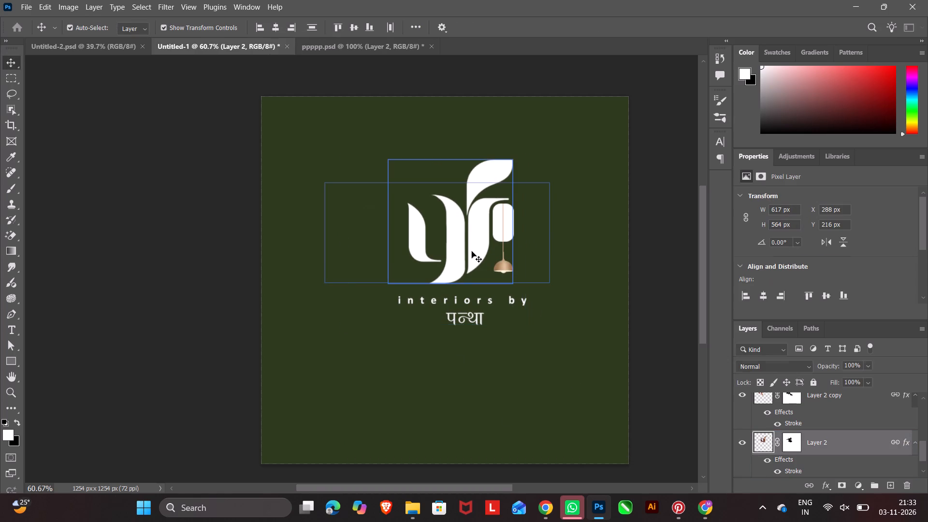
left_click_drag(477, 248, 450, 206)
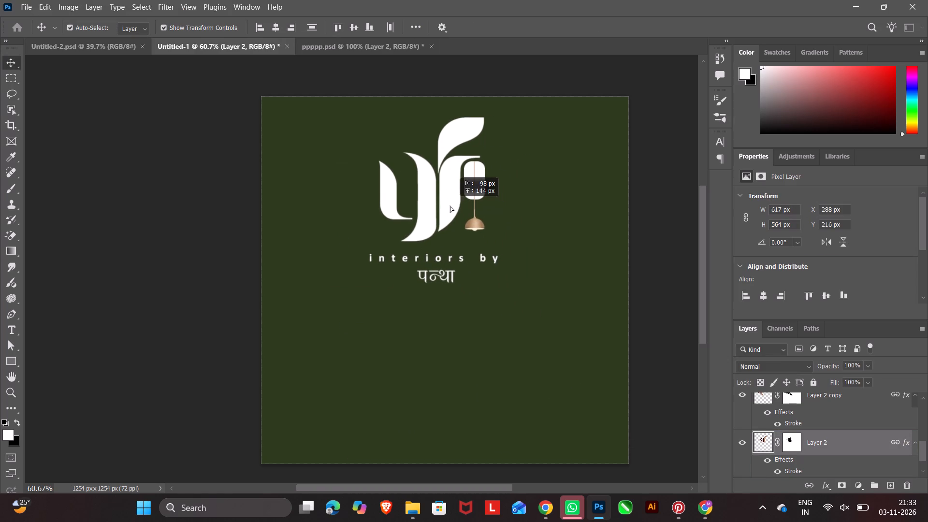
left_click_drag(450, 206, 456, 206)
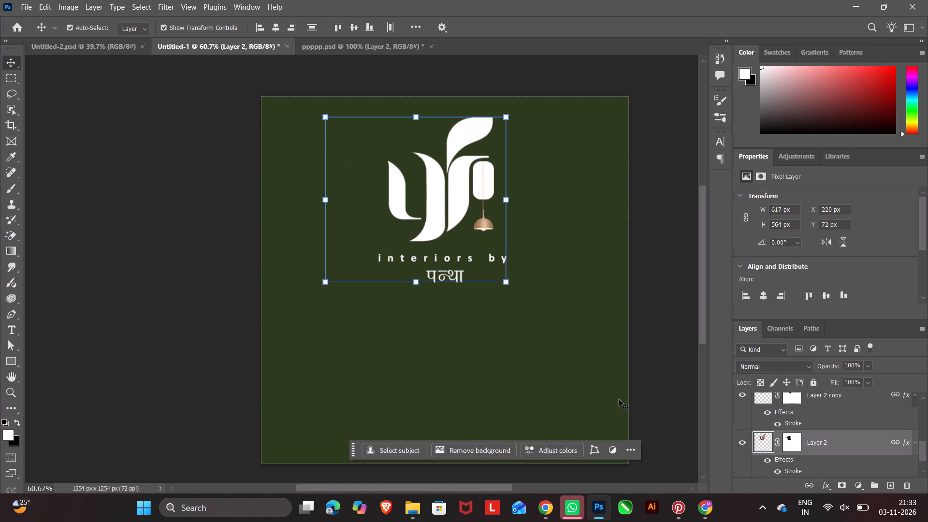
Duplicate the central monogram piece of the linked logo, Layer 2.
left_click(619, 399)
left_click(459, 211)
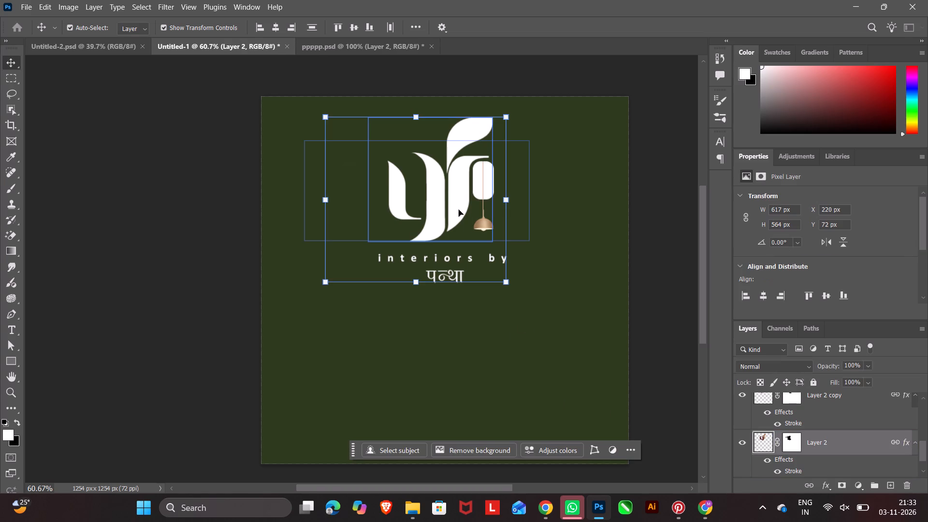
key("ctrl+j")
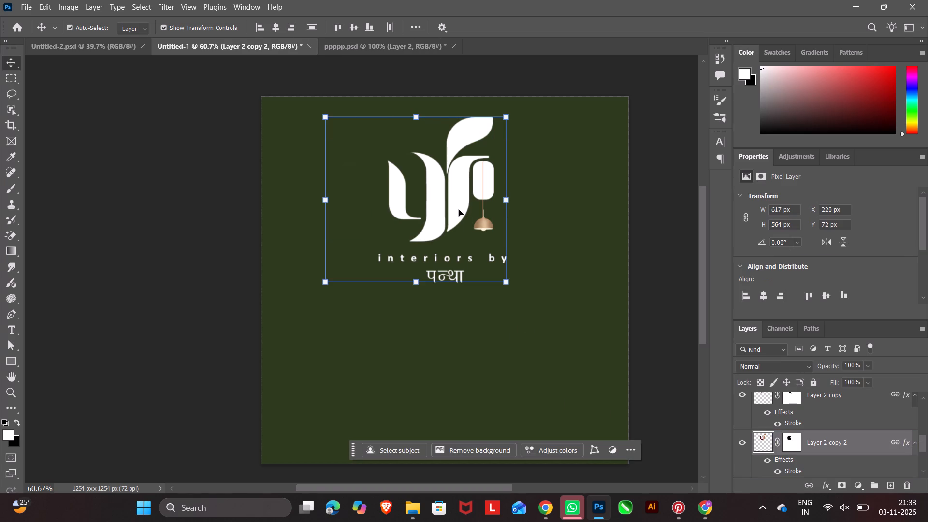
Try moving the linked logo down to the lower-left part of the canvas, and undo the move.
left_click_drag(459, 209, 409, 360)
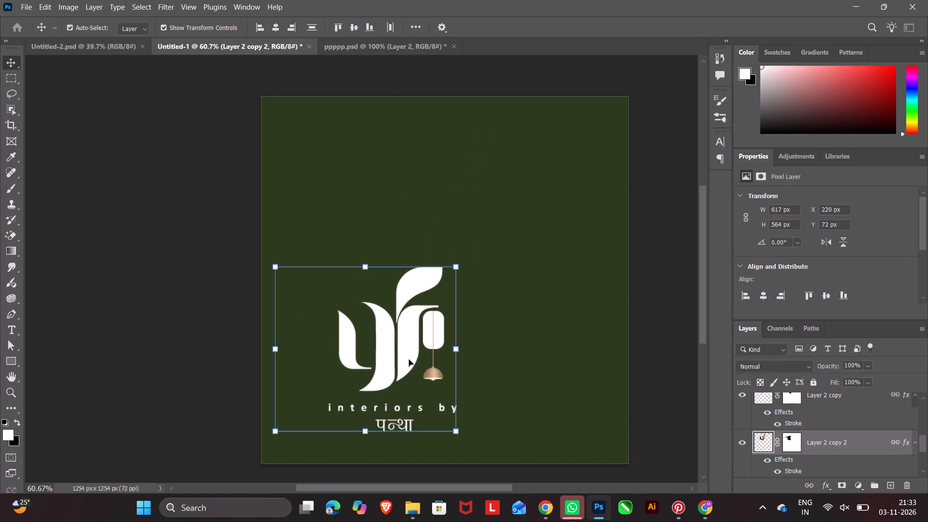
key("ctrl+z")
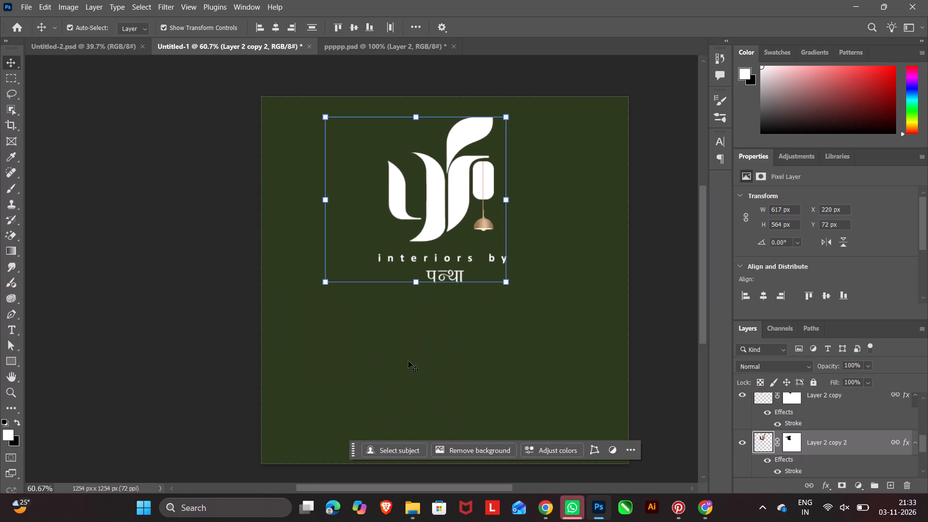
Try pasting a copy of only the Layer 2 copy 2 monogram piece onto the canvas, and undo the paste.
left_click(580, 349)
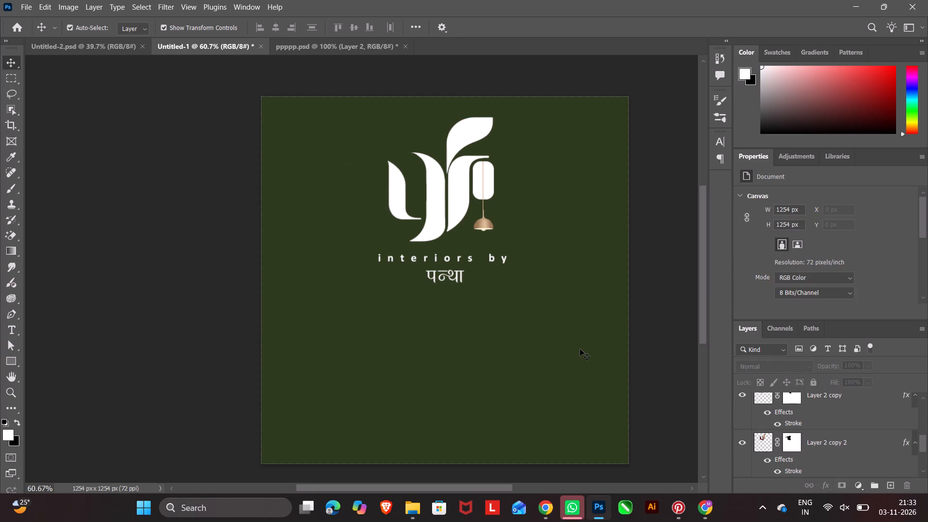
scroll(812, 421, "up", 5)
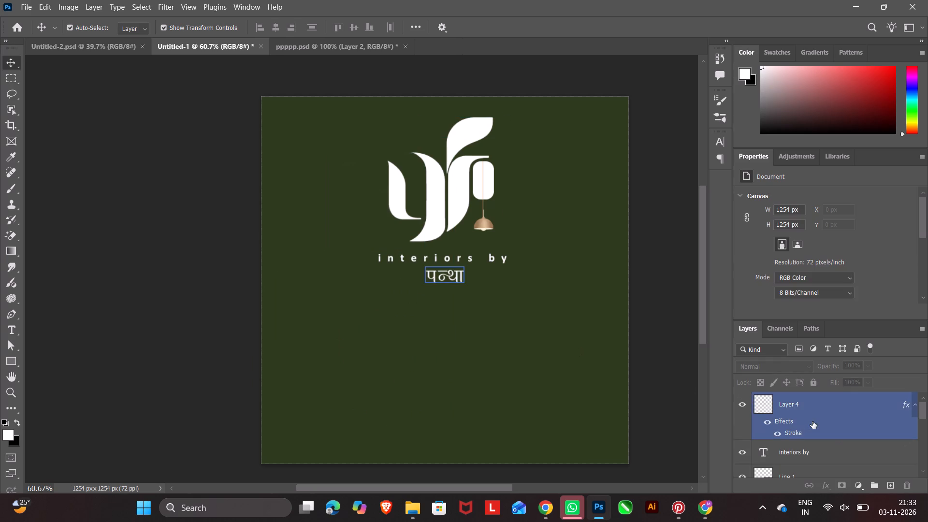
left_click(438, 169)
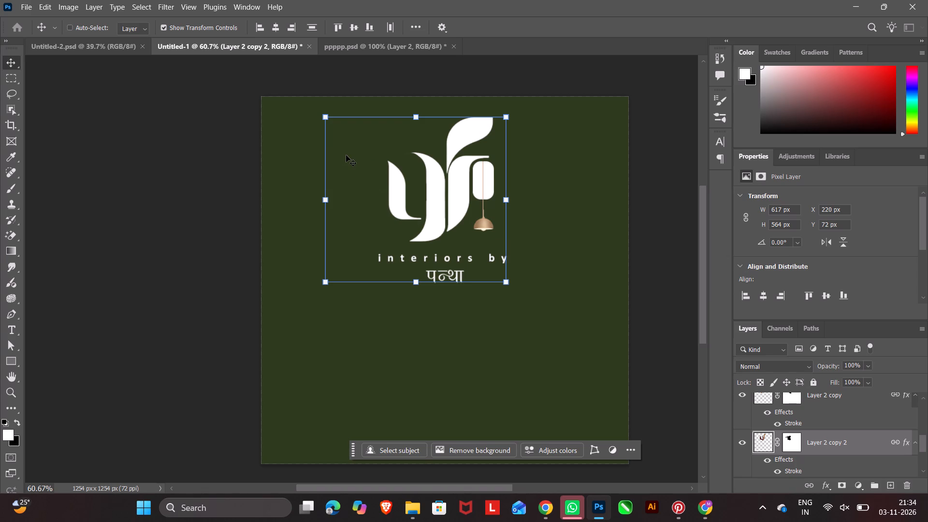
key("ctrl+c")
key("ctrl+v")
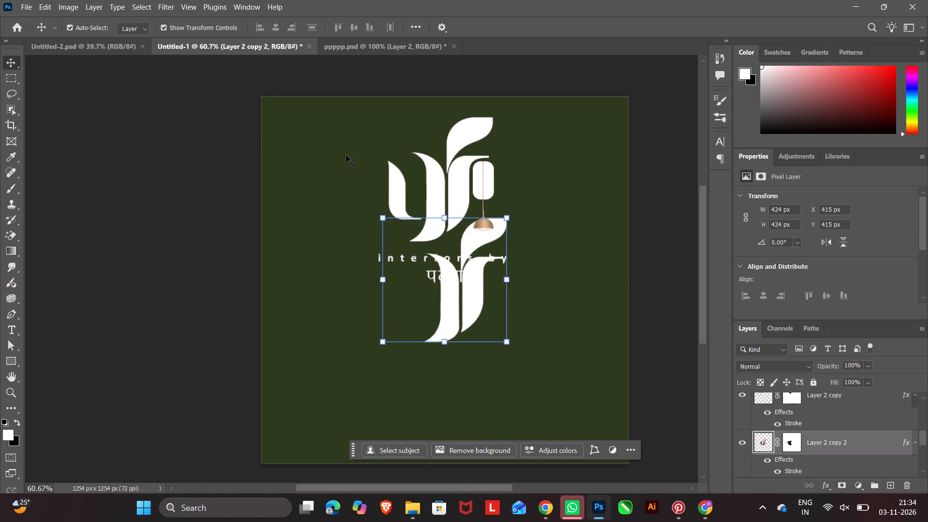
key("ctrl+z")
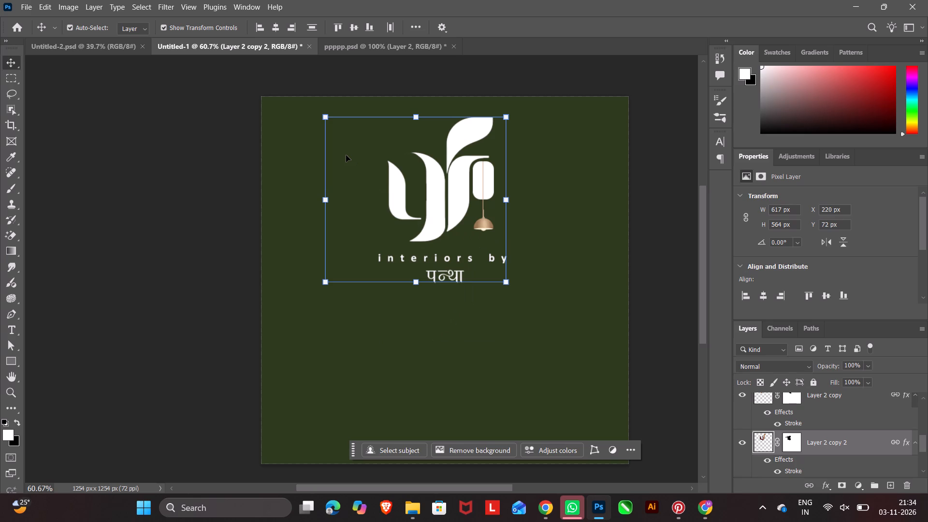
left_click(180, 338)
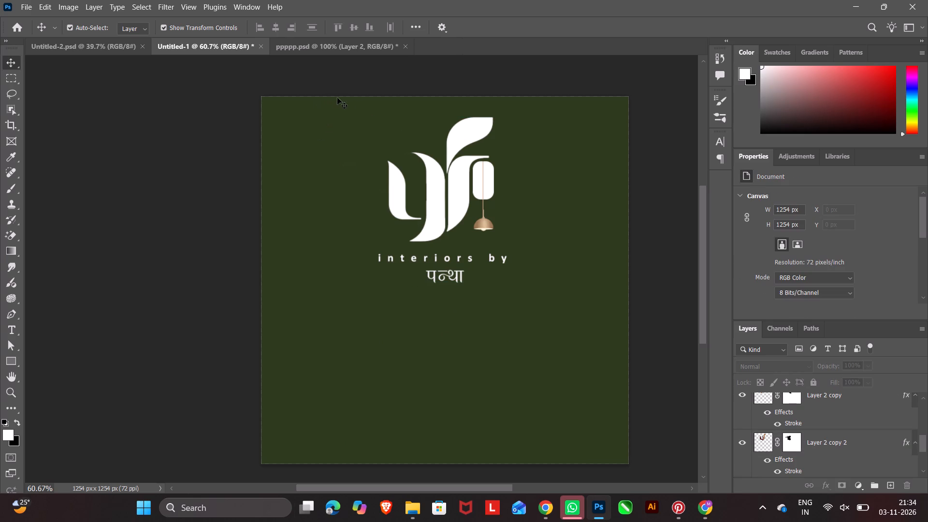
Copy and paste the monogram with its hanging lamp, without the text, and move the copy to the canvas's lower left, about X -82, Y 716 px.
left_click_drag(353, 91, 537, 249)
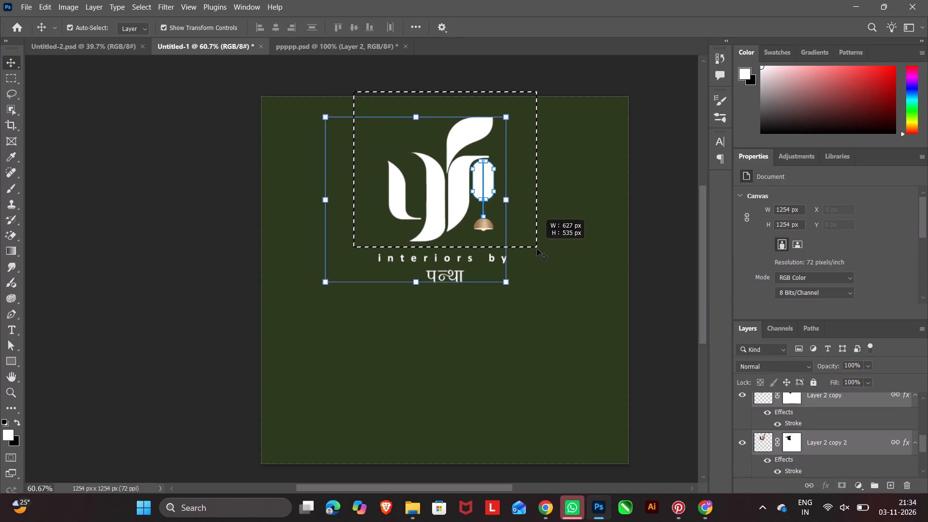
left_click_drag(537, 249, 537, 250)
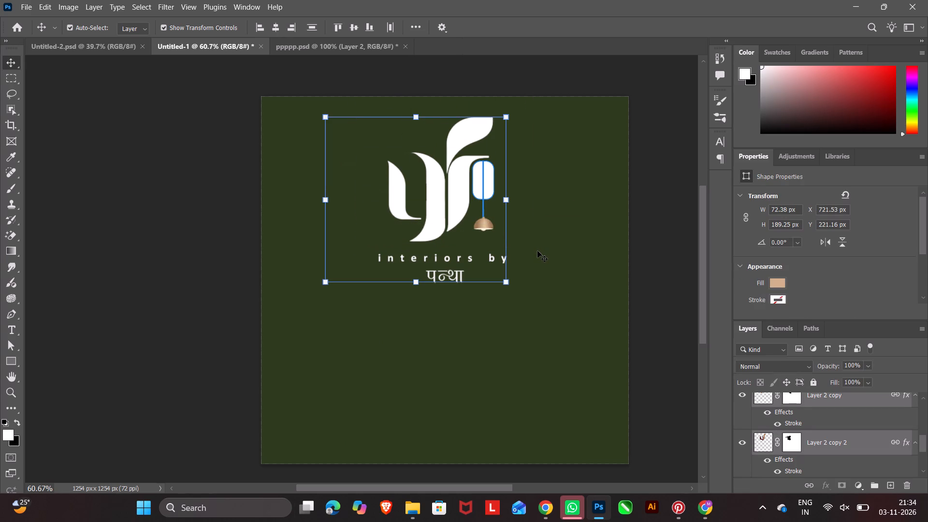
key("ctrl+c")
key("ctrl+v")
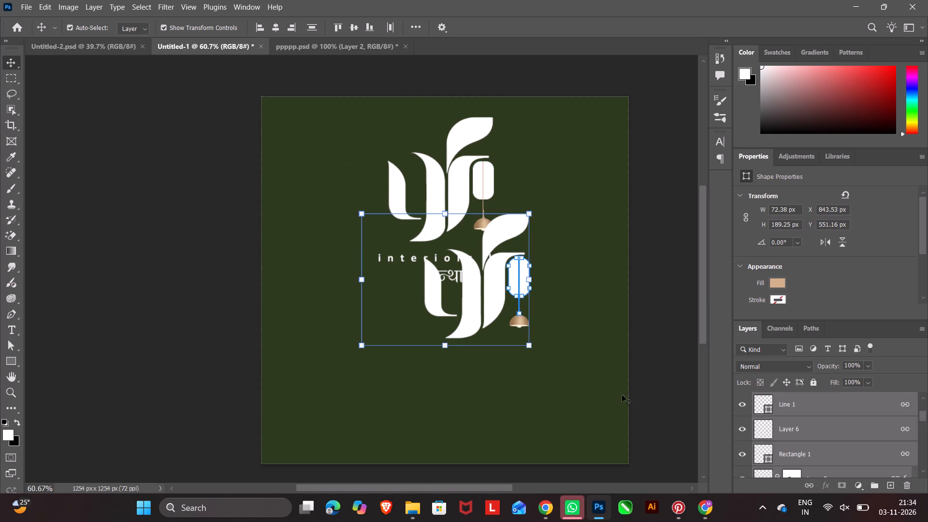
left_click(681, 349)
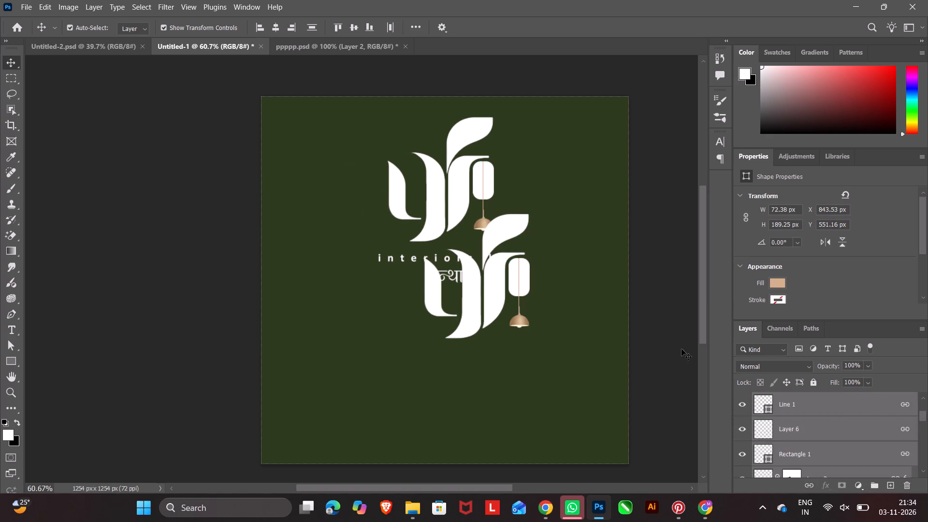
left_click(478, 304)
left_click_drag(477, 304, 459, 355)
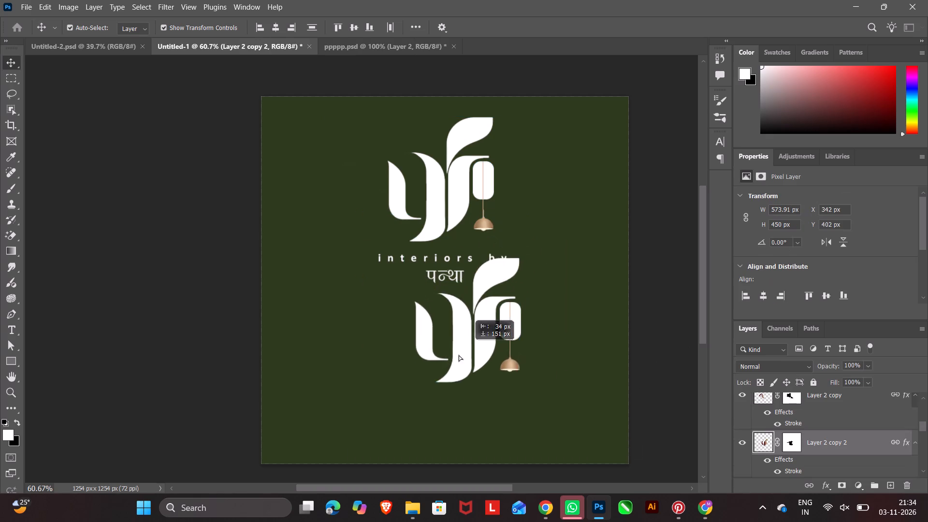
left_click_drag(459, 355, 349, 398)
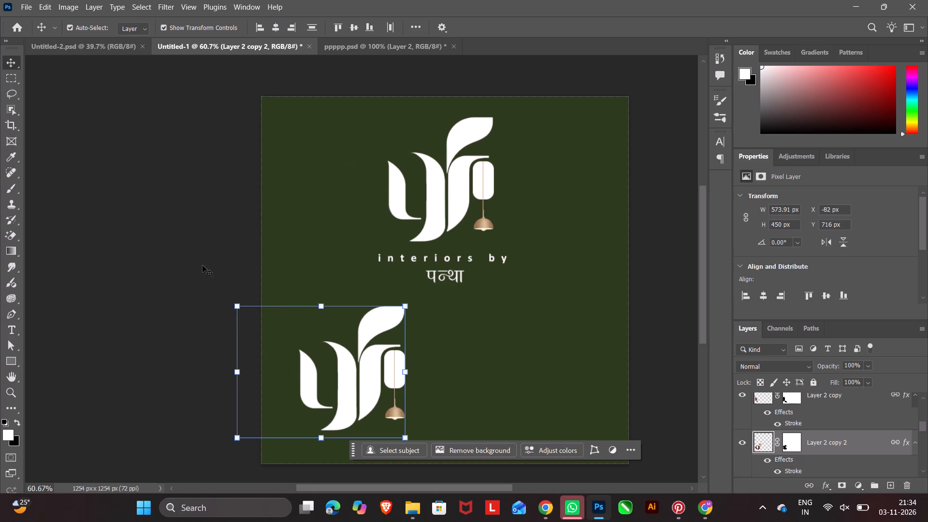
Shrink the copied monogram and lamp to about 236 px wide and 186 px high and apply the transform.
left_click_drag(321, 306, 313, 365)
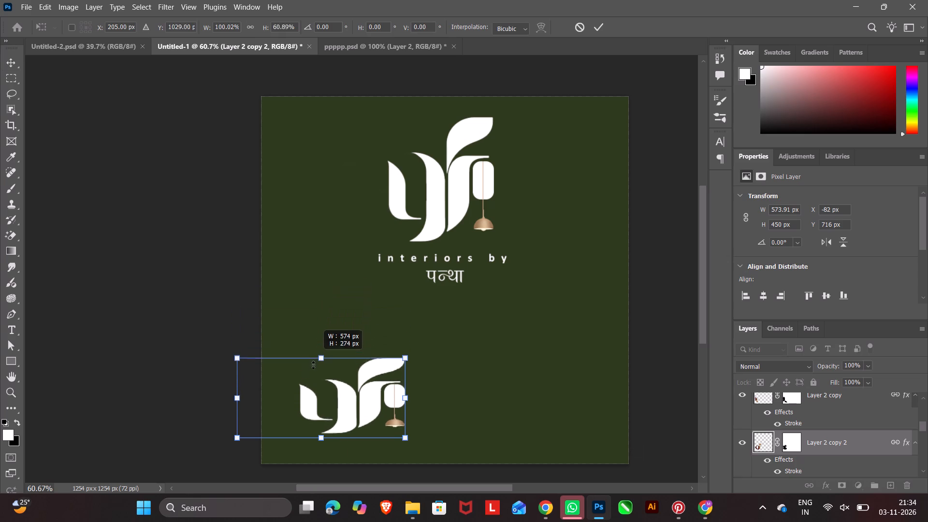
left_click_drag(313, 365, 310, 378)
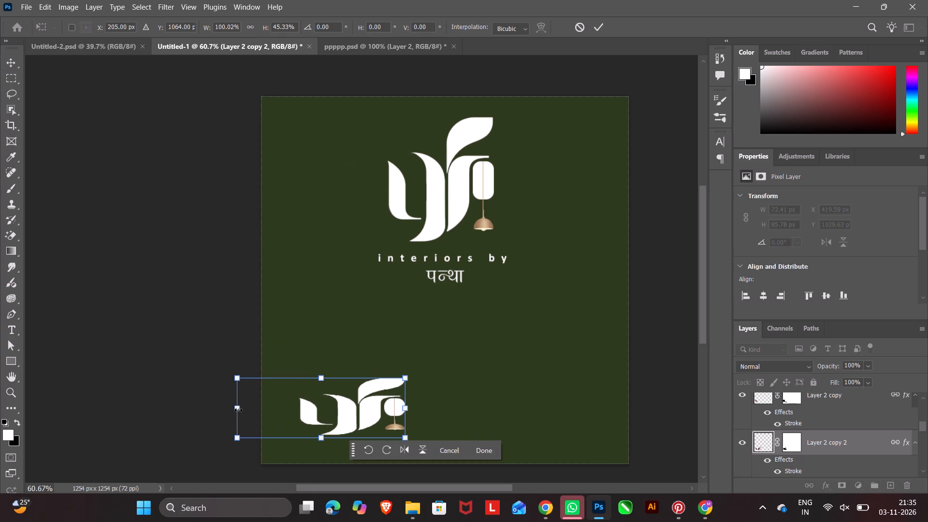
left_click_drag(238, 410, 337, 410)
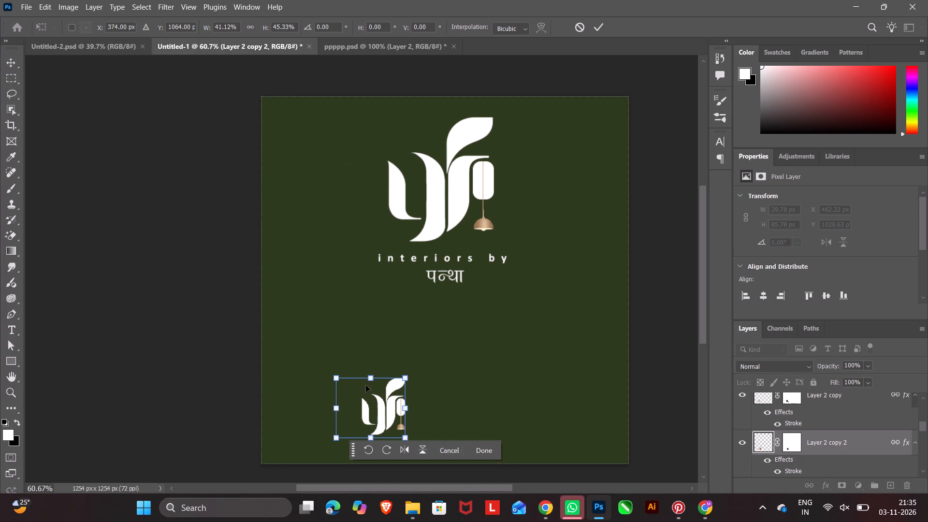
left_click_drag(366, 380, 368, 389)
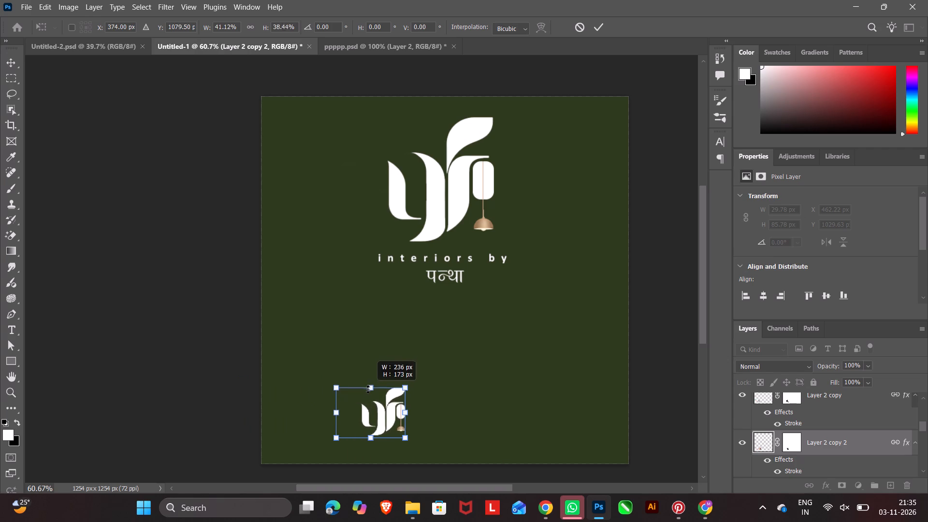
left_click_drag(368, 389, 368, 387)
left_click(479, 448)
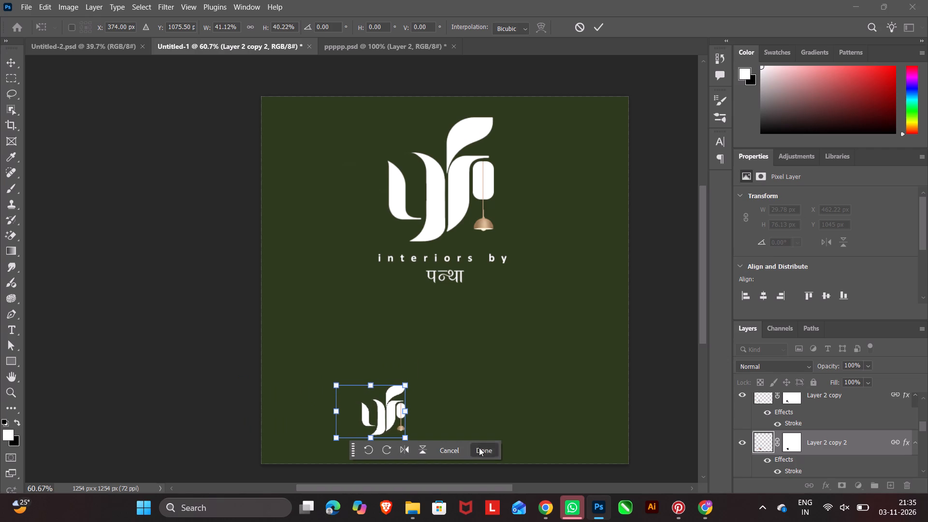
left_click(517, 372)
left_click(387, 418)
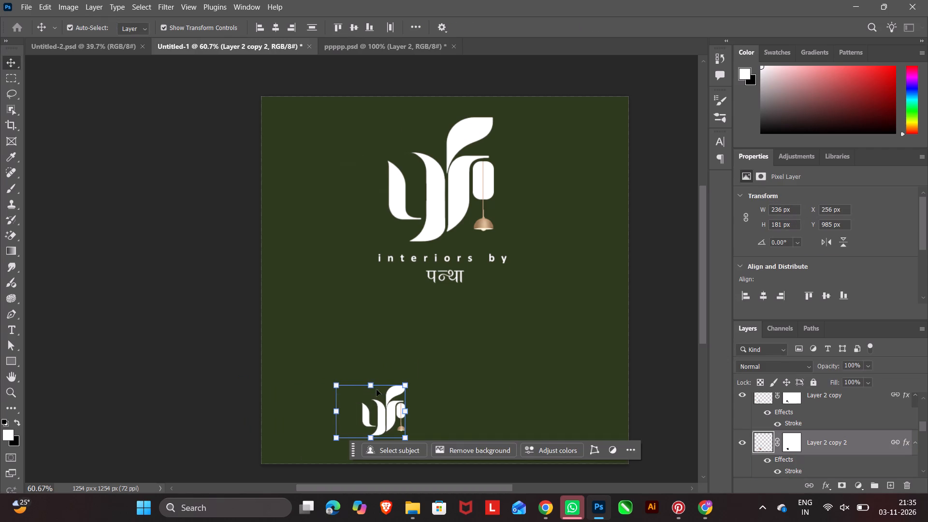
left_click(370, 385)
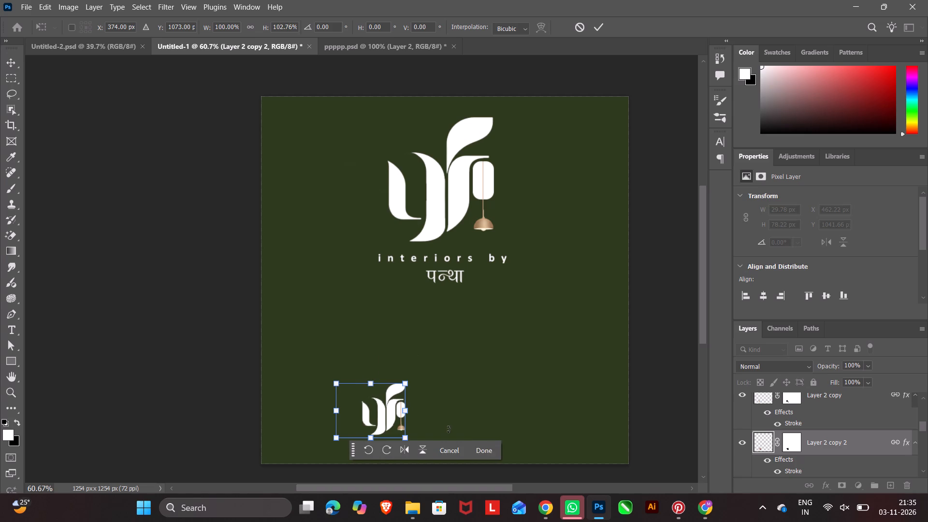
left_click(489, 449)
left_click(496, 395)
Move the small monogram copy up and left on the canvas, to about X 109, Y 905 px.
left_click_drag(380, 418, 380, 417)
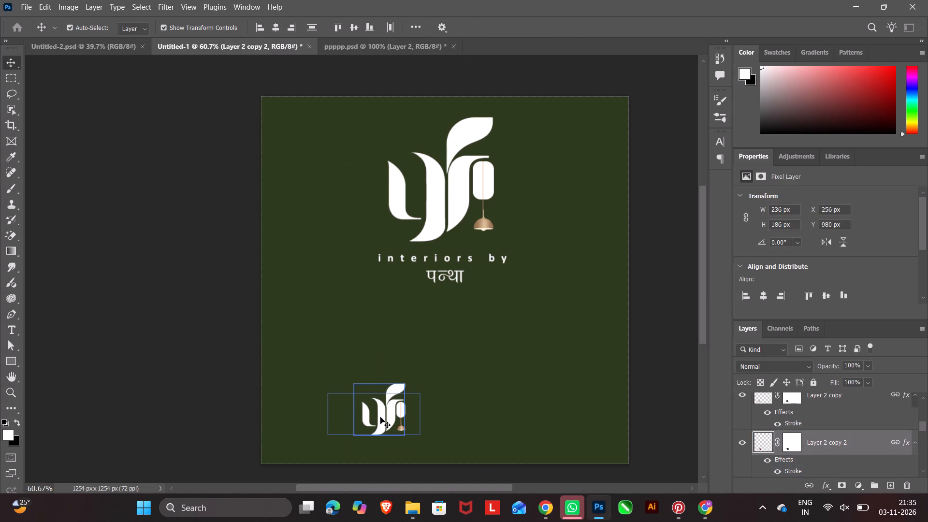
left_click_drag(380, 417, 339, 394)
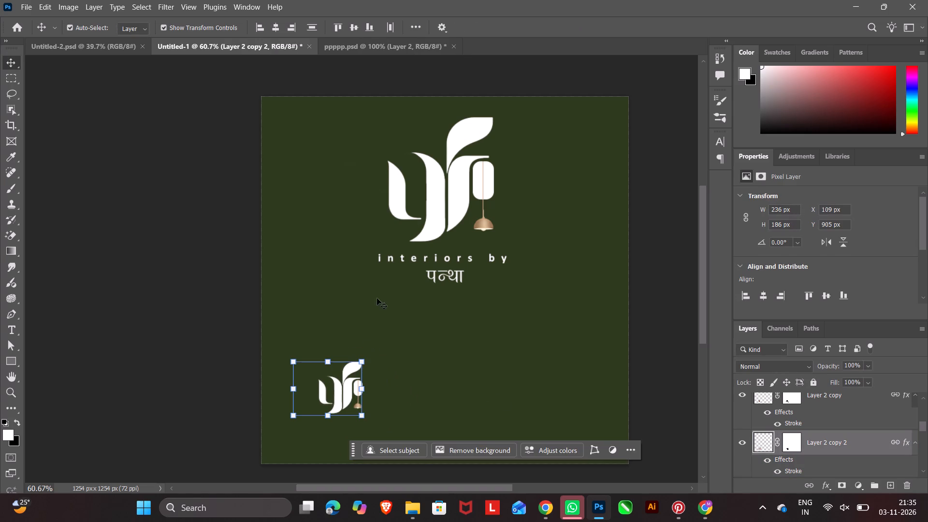
Duplicate the "interiors by" text and place the copy just right of the small monogram, level with its middle.
left_click(392, 258)
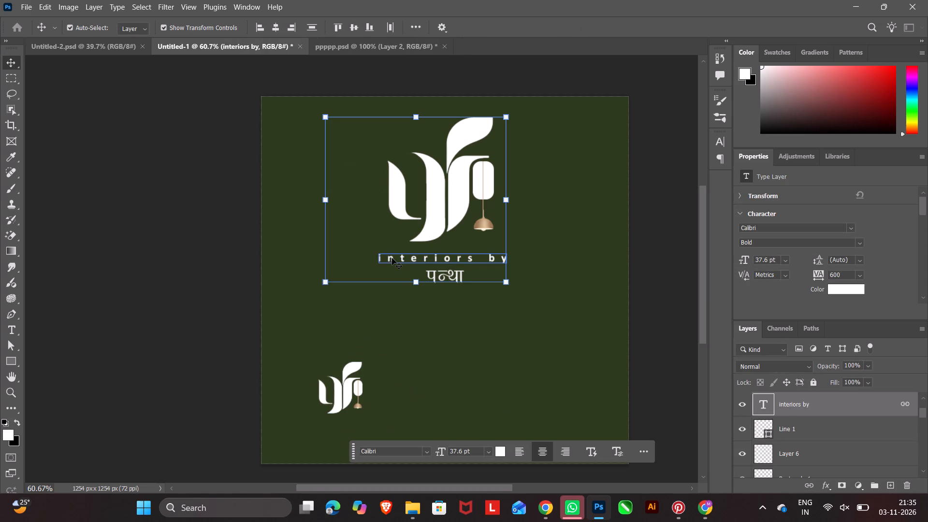
key("ctrl+c")
key("ctrl+v")
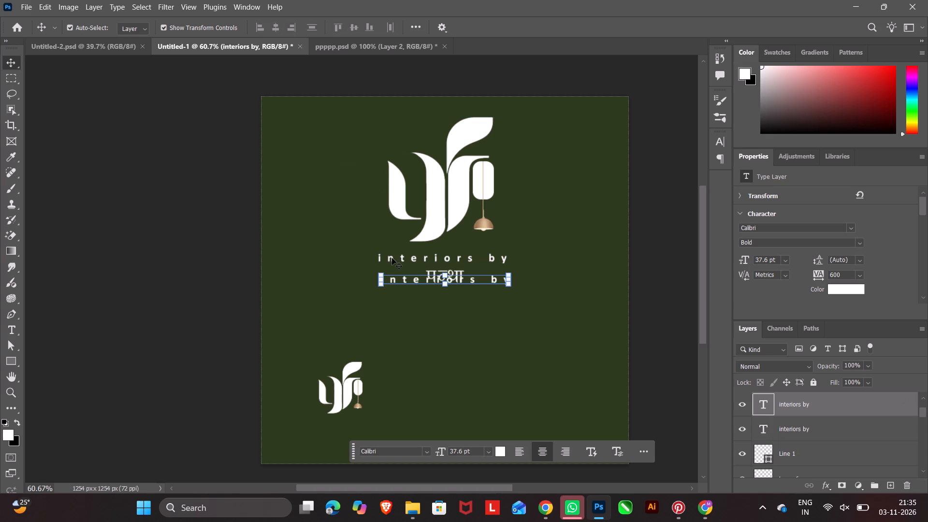
left_click_drag(471, 280, 468, 354)
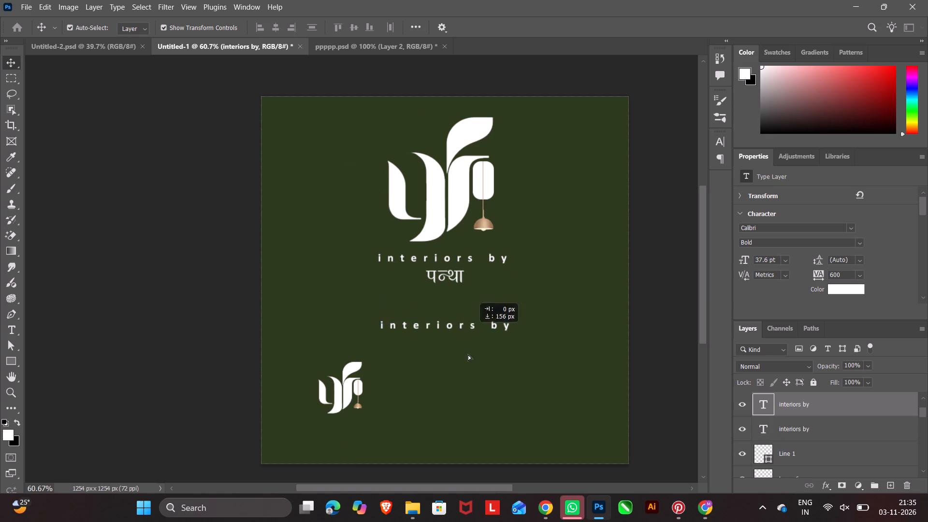
left_click_drag(468, 354, 464, 391)
Duplicate the "पन्था" lettering and place the copy right after the lower "interiors by" text, on the same line.
left_click(459, 277)
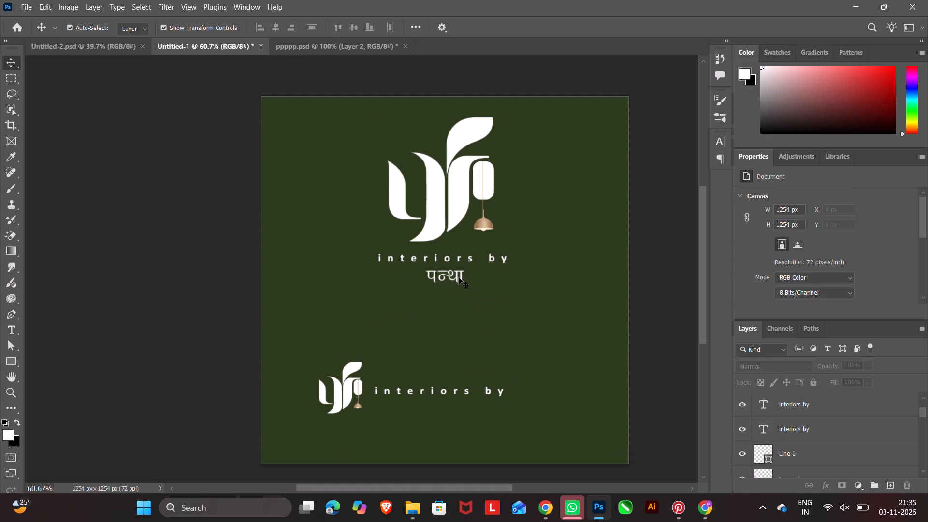
left_click(459, 277)
left_click(455, 273)
left_click(456, 276)
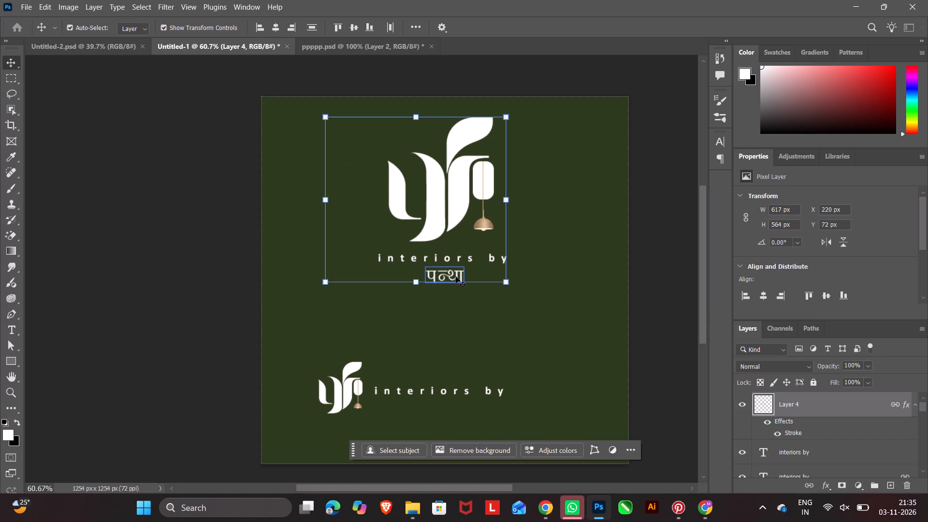
key("ctrl+c")
key("ctrl+v")
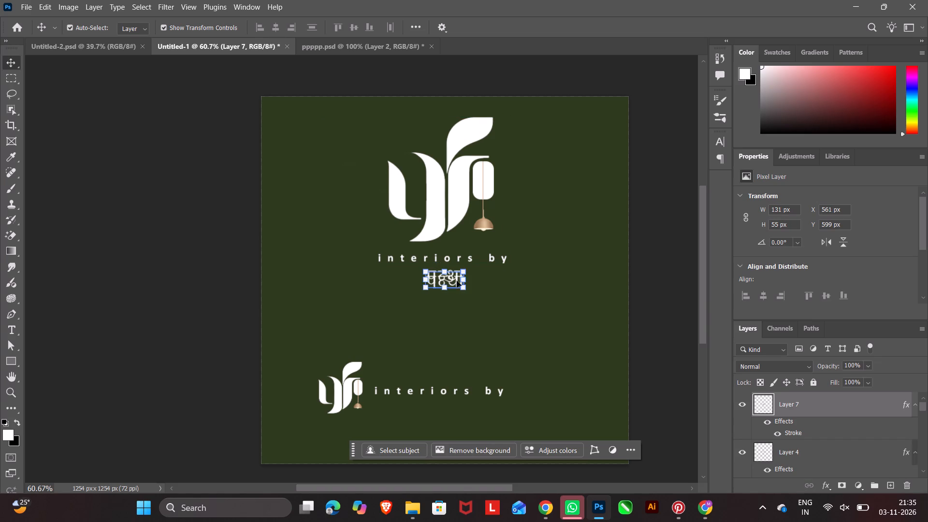
left_click_drag(451, 281, 544, 393)
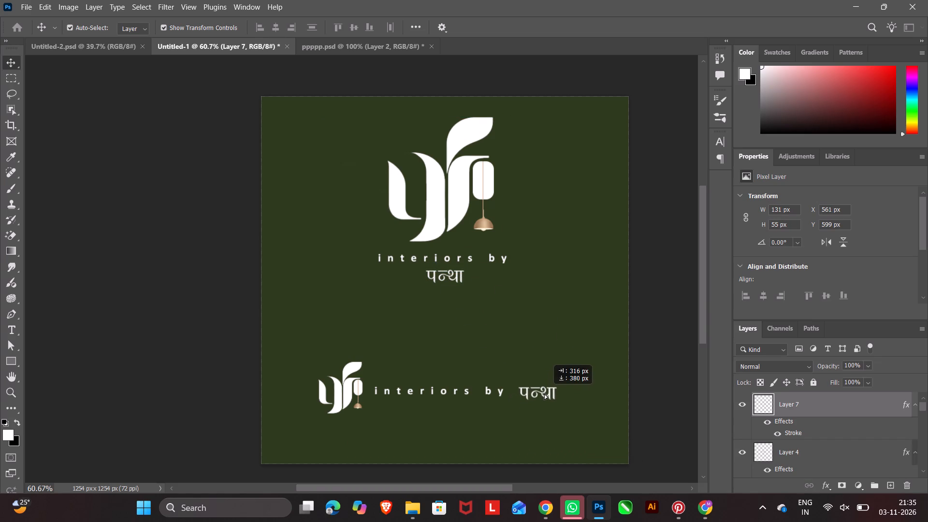
left_click_drag(544, 393, 541, 391)
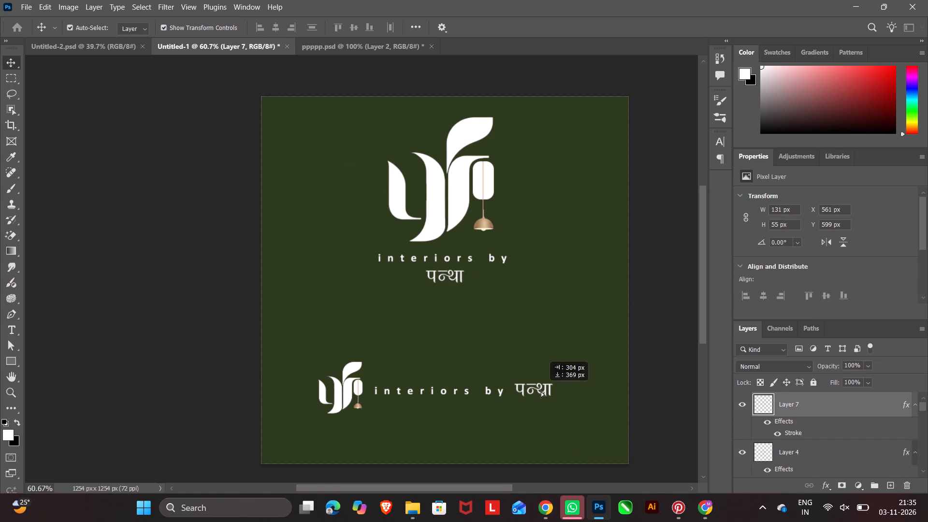
Fine-tune the "पन्था" copy's vertical placement so it lines up with the lower "interiors by" text.
left_click_drag(541, 391, 541, 391)
left_click(626, 354)
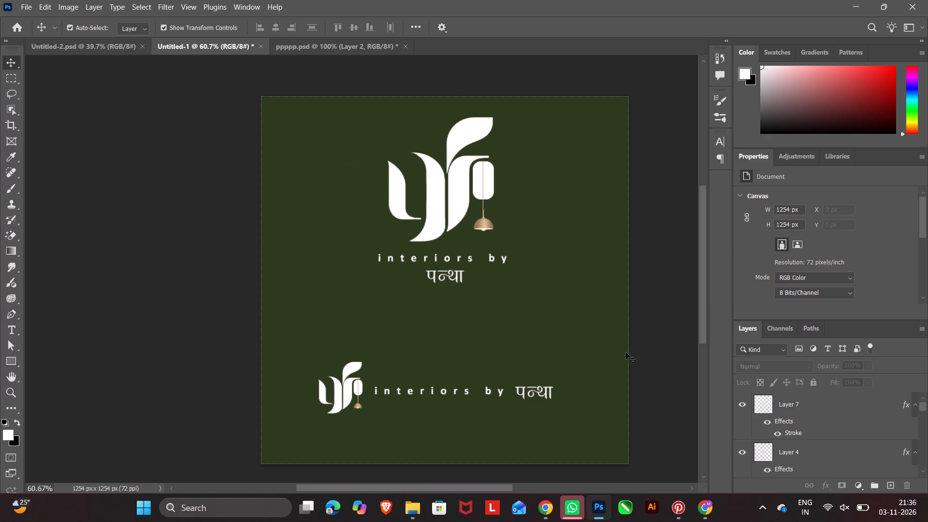
Select all parts of the lower horizontal logo, from the small monogram to the "पन्था" copy, and link their layers.
left_click(268, 361)
left_click_drag(244, 357, 509, 386)
left_click_drag(509, 386, 536, 395)
left_click_drag(264, 362, 563, 409)
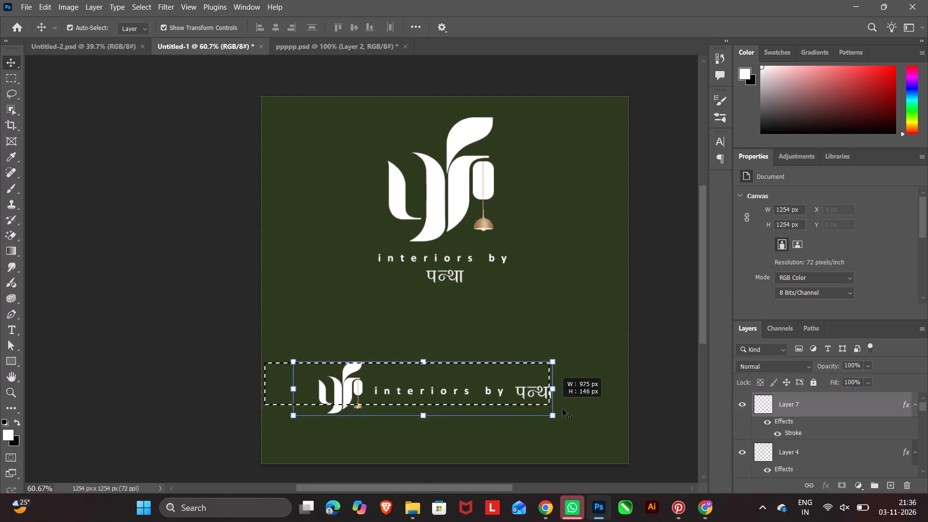
left_click_drag(563, 409, 586, 415)
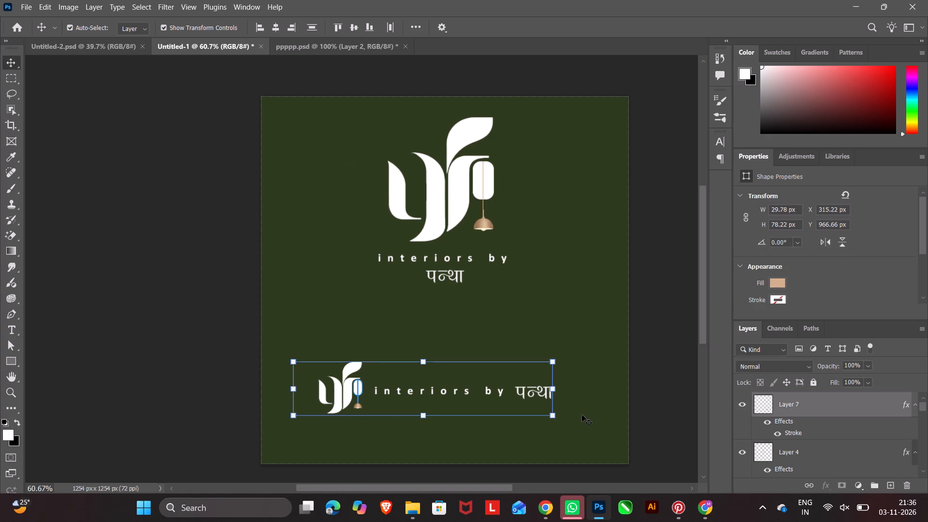
left_click(809, 486)
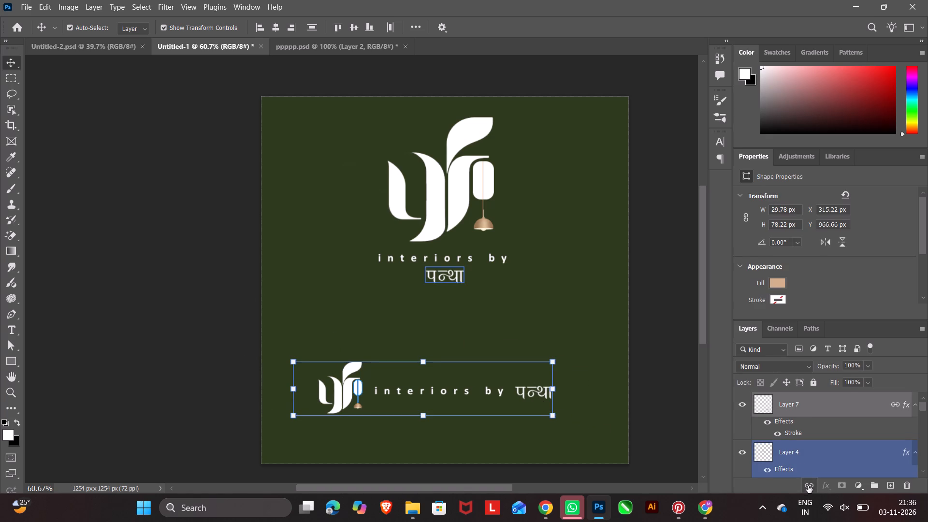
left_click(683, 415)
Move the linked horizontal logo slightly up and to the right on the canvas.
left_click(443, 390)
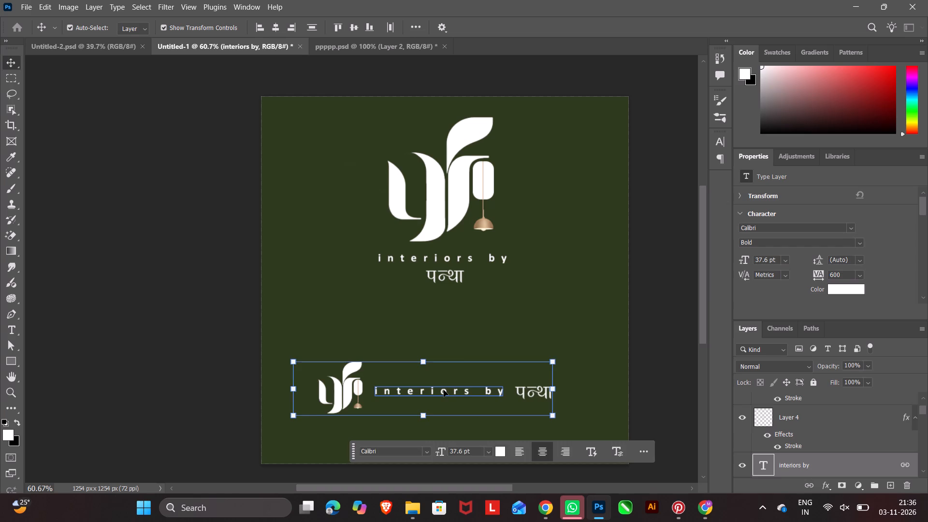
left_click_drag(444, 390, 447, 383)
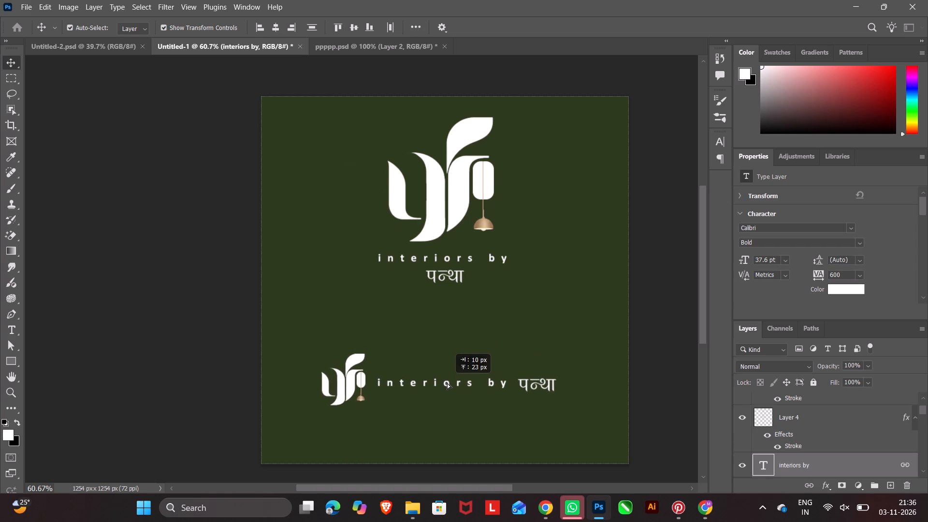
left_click_drag(447, 383, 452, 381)
Move the linked stacked logo down, closer to the horizontal version, placing its "पन्था" layer at about X 221, Y 176 px.
left_click(447, 267)
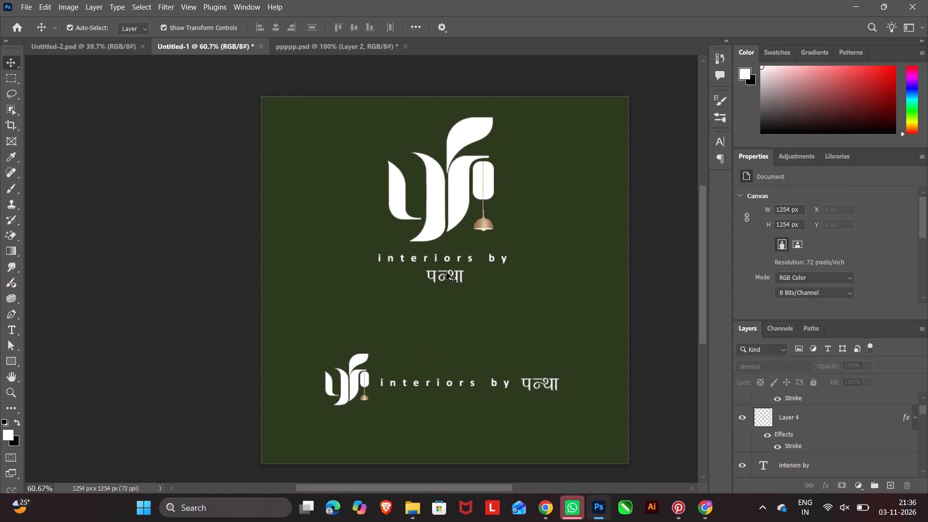
left_click(447, 273)
left_click(460, 277)
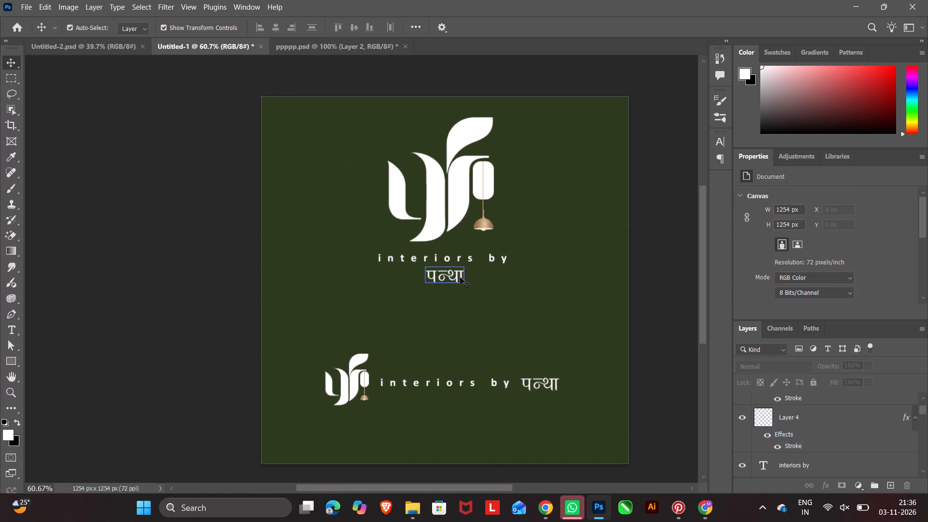
left_click(459, 281)
left_click(457, 276)
left_click_drag(457, 276, 457, 277)
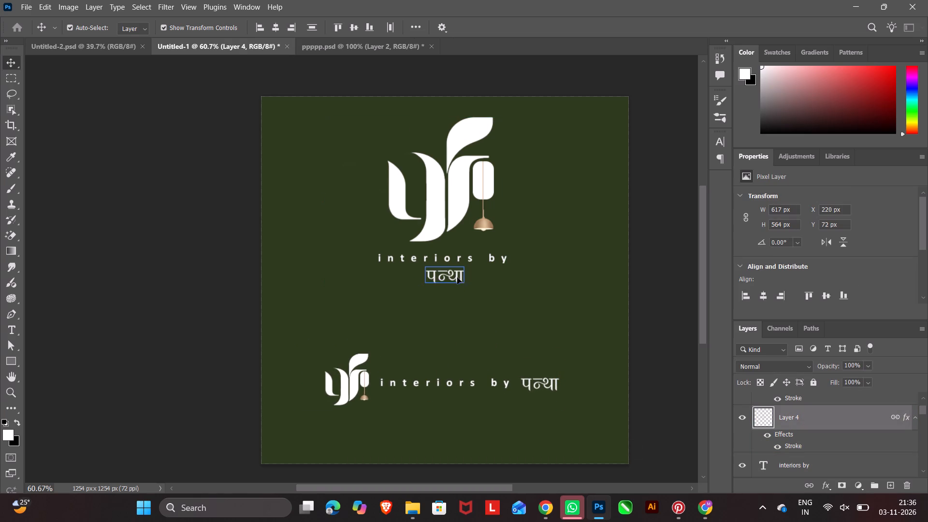
left_click_drag(457, 277, 457, 307)
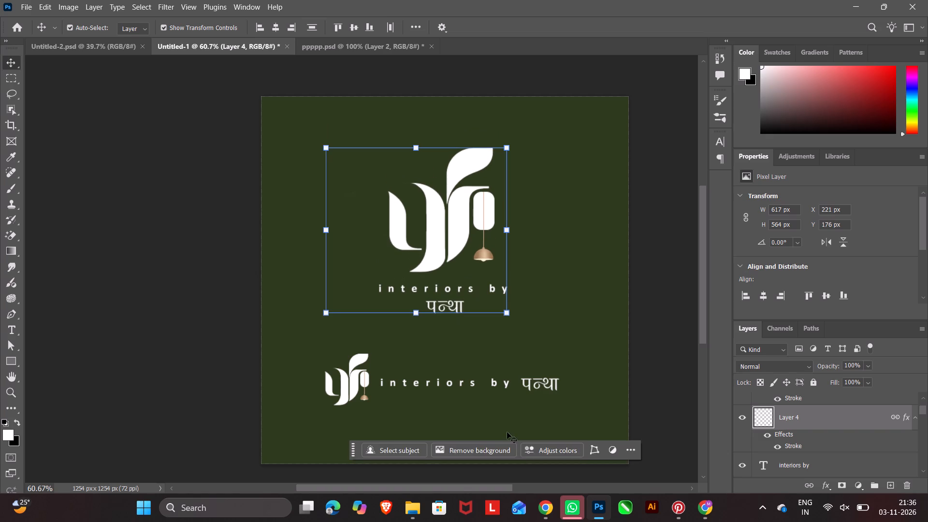
left_click(661, 426)
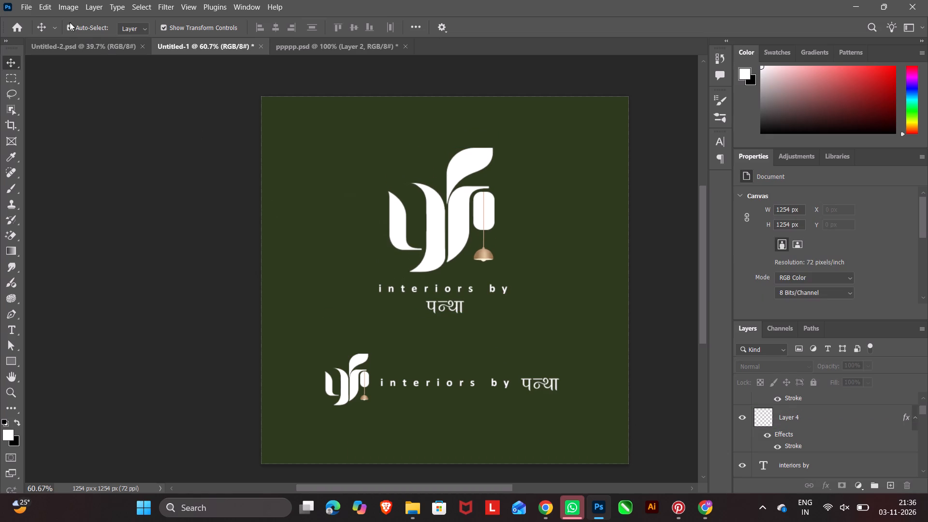
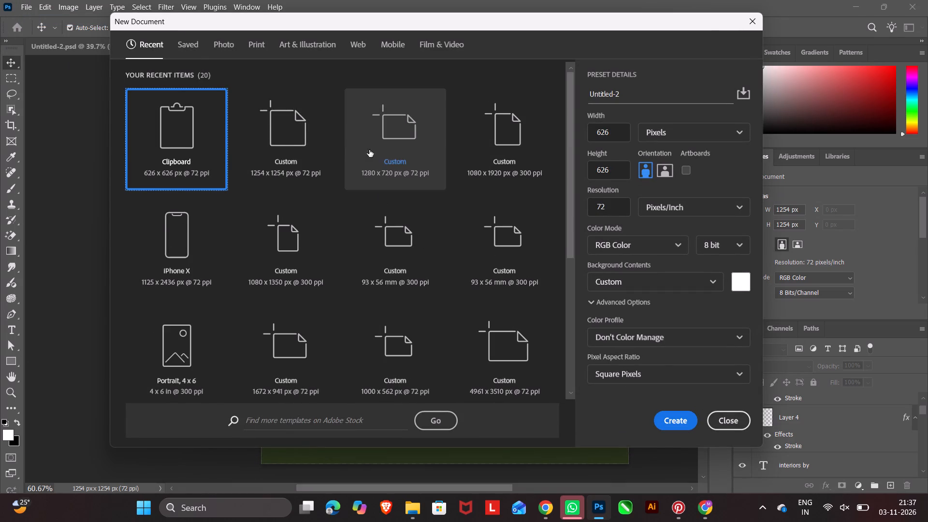
left_click(291, 143)
left_click(695, 420)
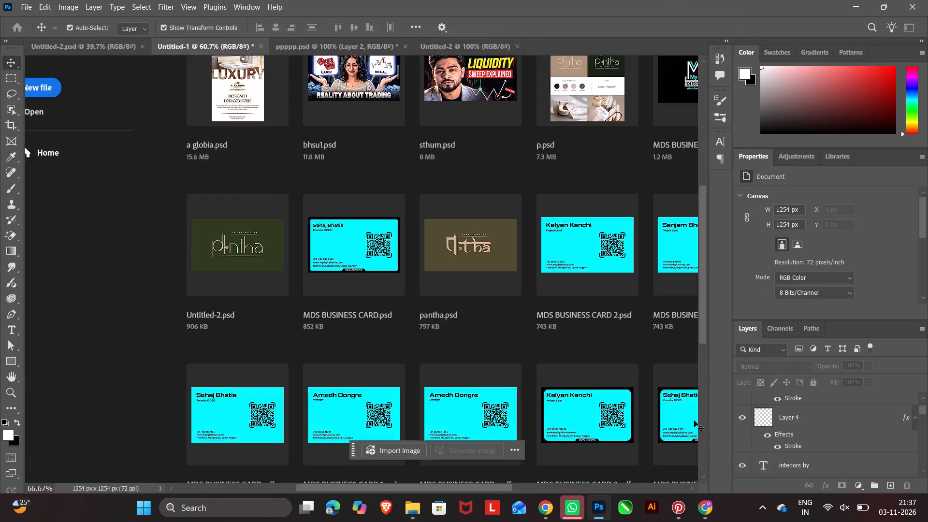
In Untitled-2.psd, open the document's background colour and copy its hex code 2e3a1e.
left_click(60, 48)
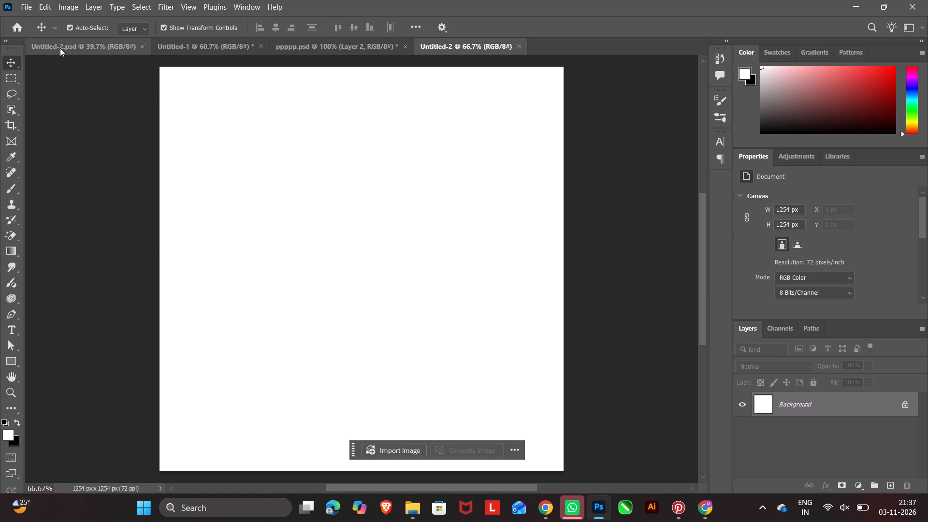
left_click(311, 230)
scroll(851, 280, "down", 3)
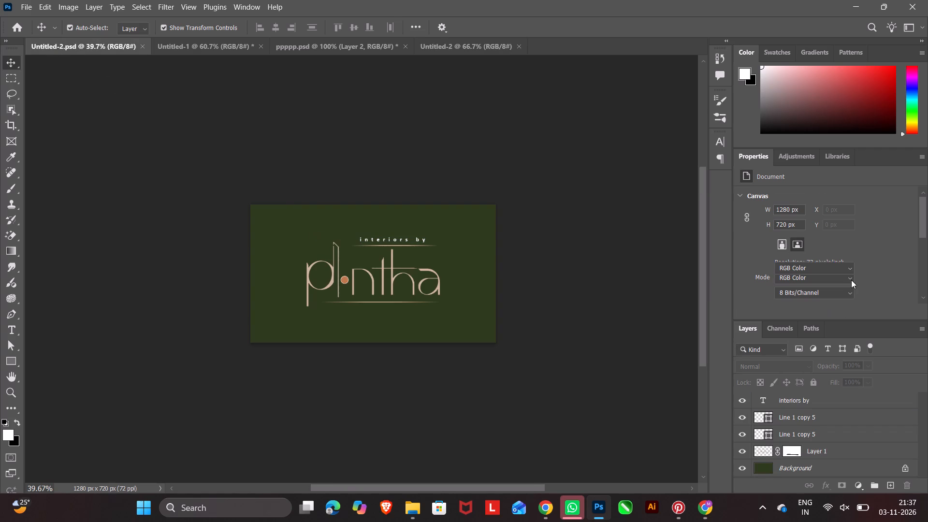
left_click(782, 277)
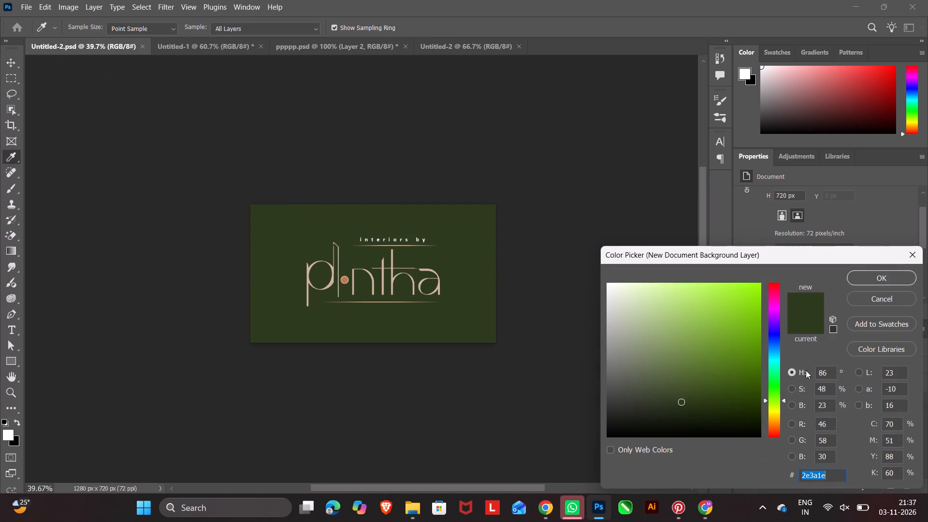
key("ctrl+c")
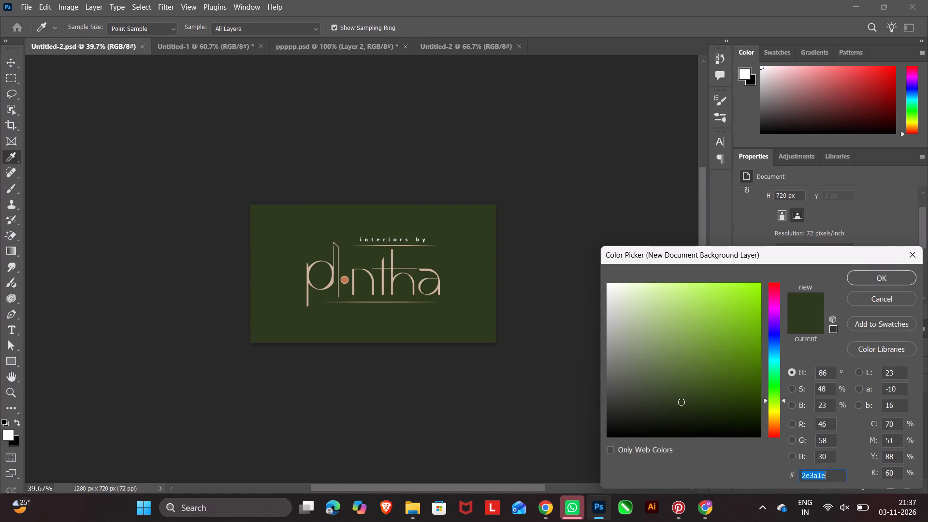
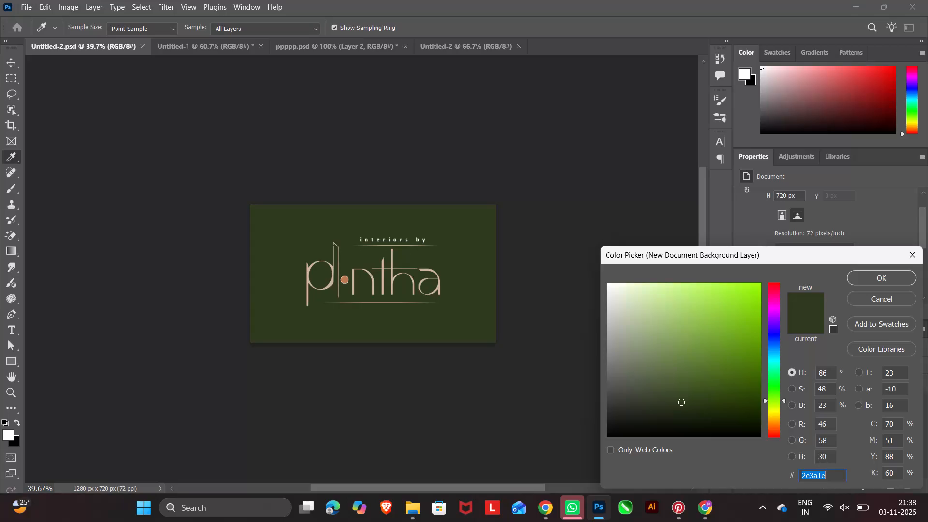
Copy the hex code 2e3a1e from Untitled-2.psd and apply it as the new 1254 px document's background colour.
left_click(443, 46)
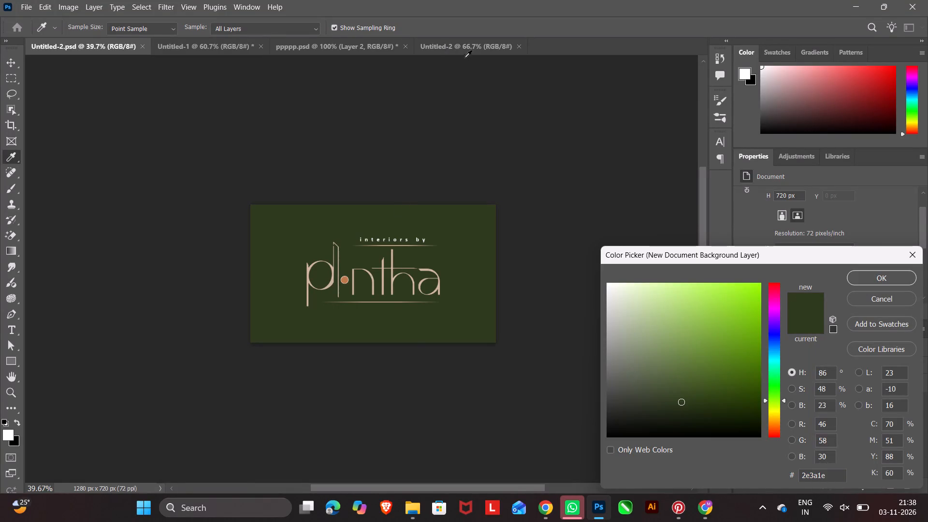
left_click(464, 54)
left_click(829, 478)
triple_click(829, 473)
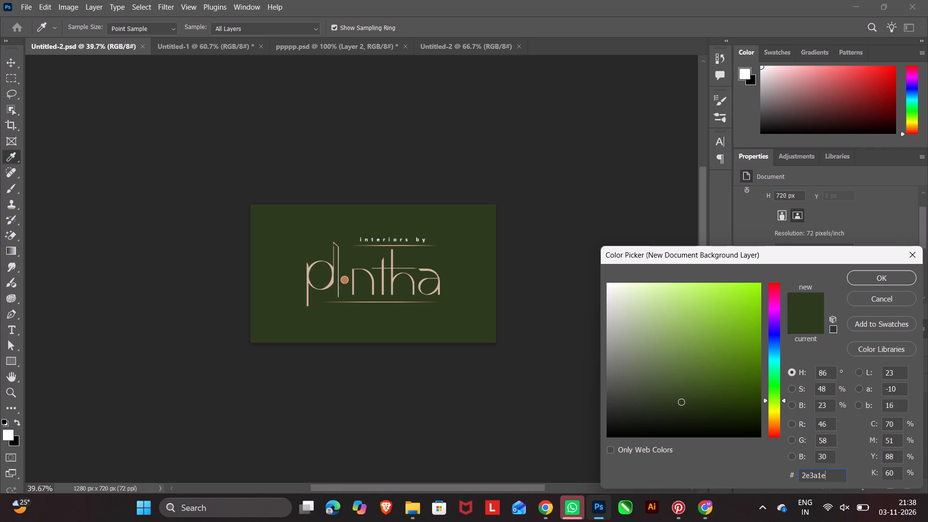
left_click(828, 473)
key("ctrl+c")
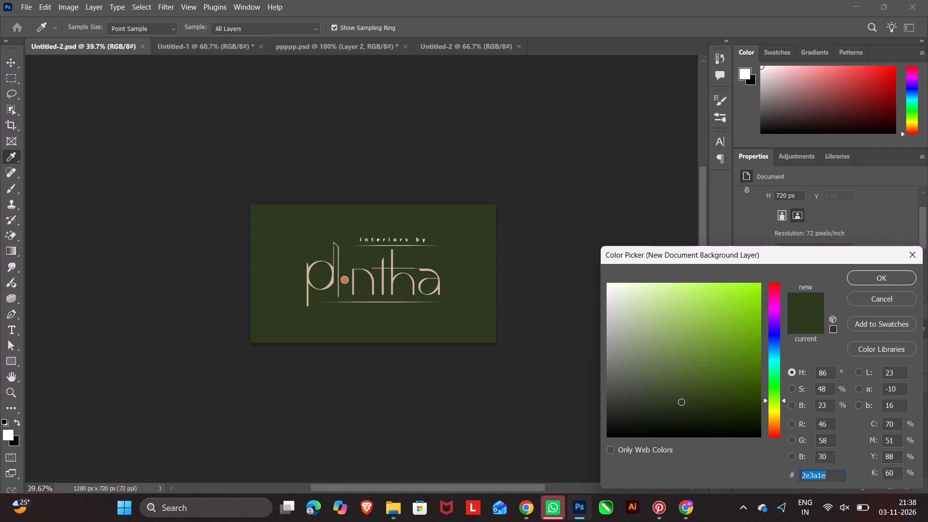
left_click(889, 277)
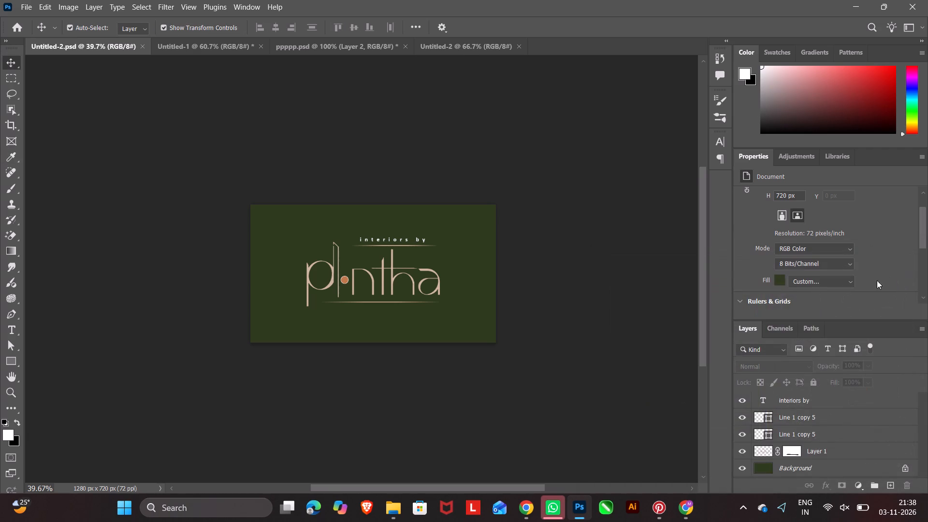
left_click(459, 51)
left_click(434, 293)
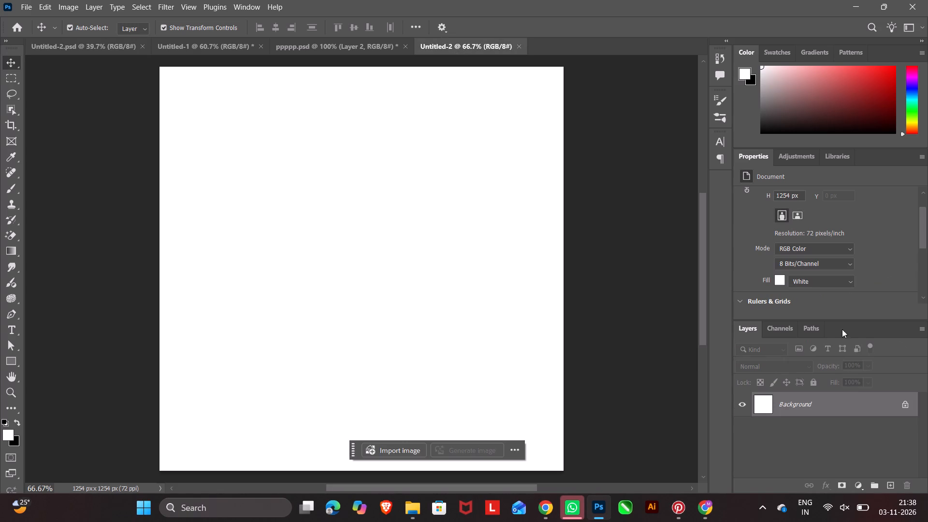
left_click(777, 277)
key("ctrl+v")
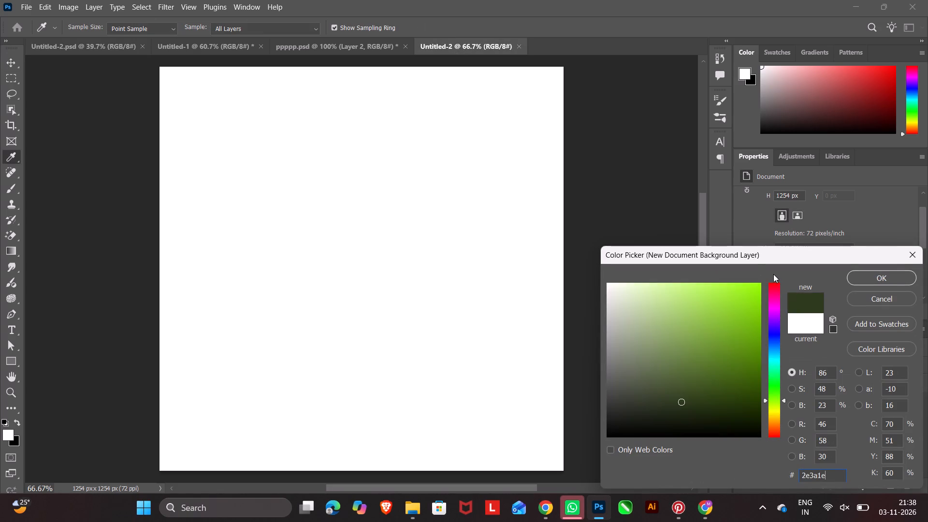
key("Return")
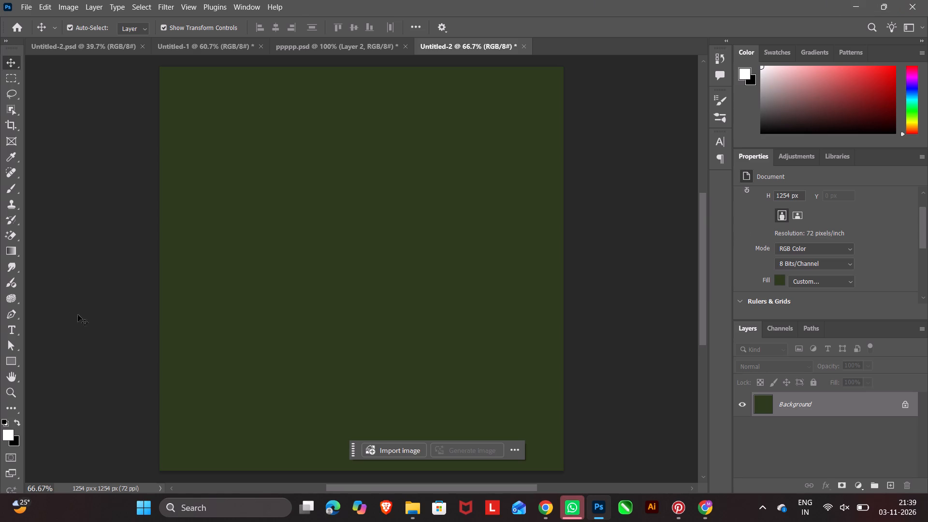
Draw a black rectangle about 244 x 370 px in the canvas's upper middle and round its corners fully into a capsule.
left_click(7, 362)
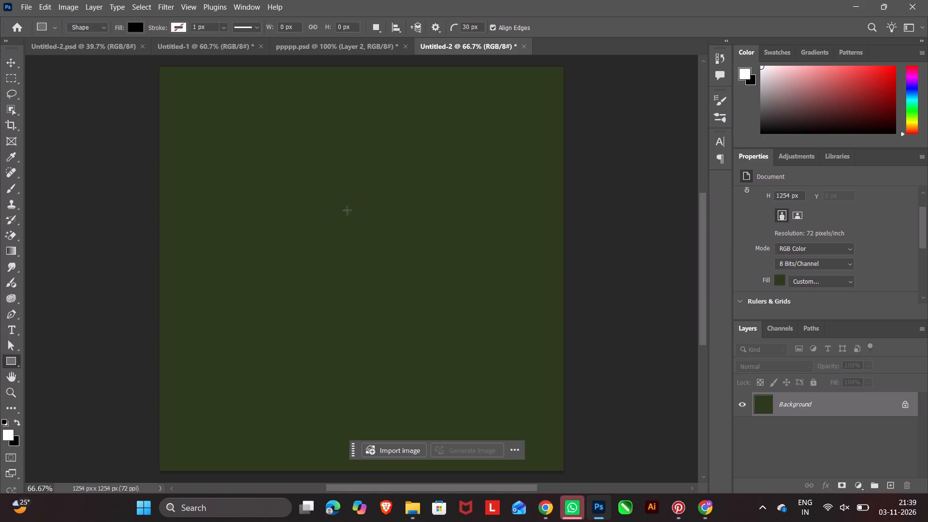
left_click_drag(350, 198, 375, 244)
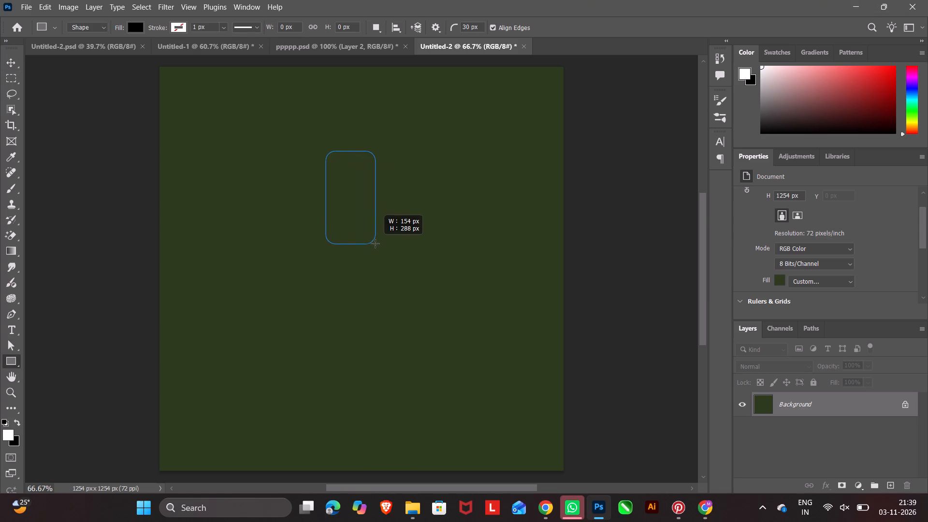
left_click_drag(375, 244, 390, 256)
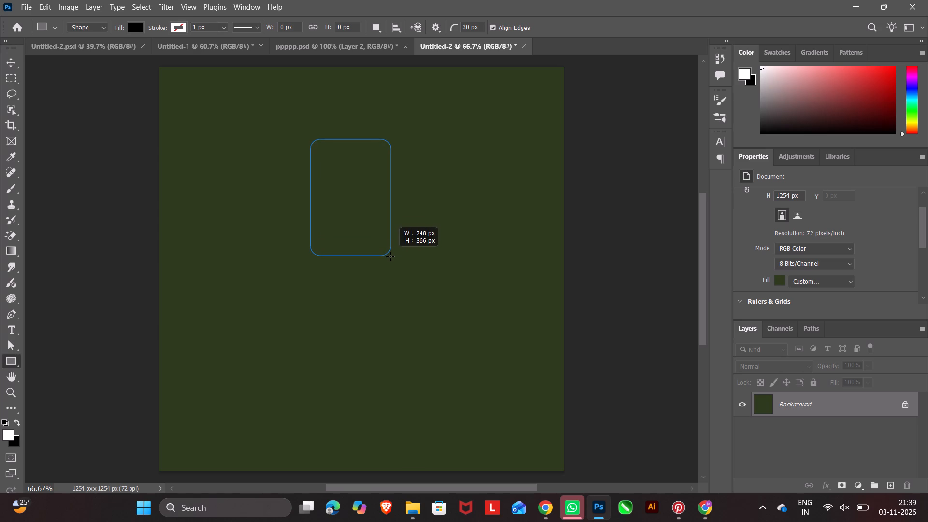
left_click_drag(390, 256, 389, 257)
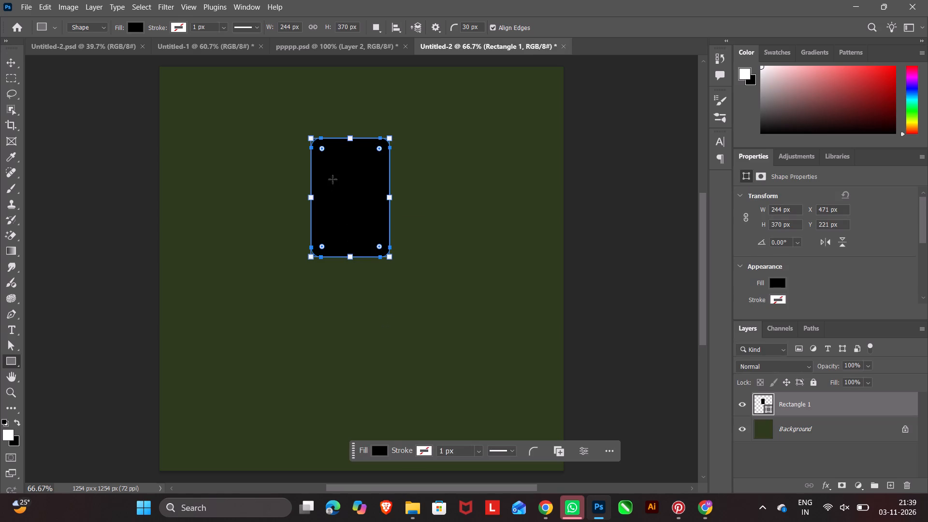
left_click_drag(322, 148, 371, 236)
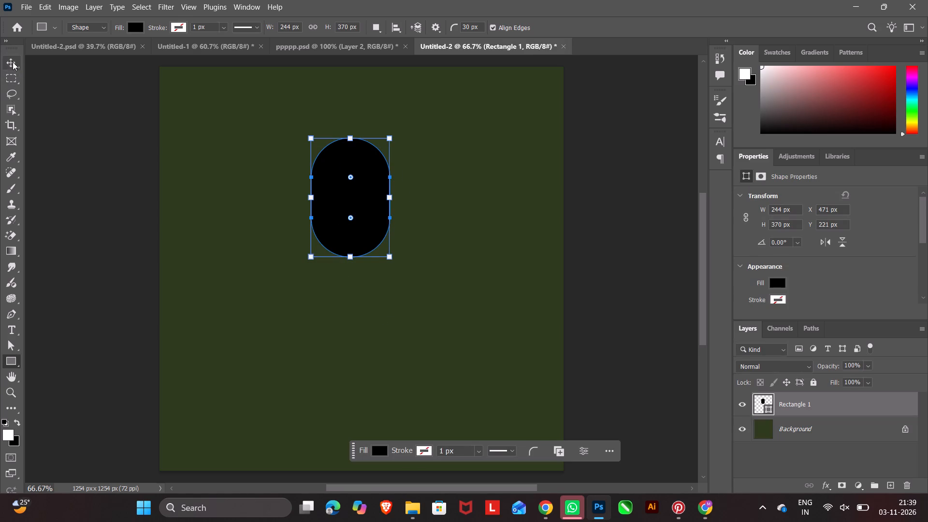
left_click(13, 61)
left_click(613, 309)
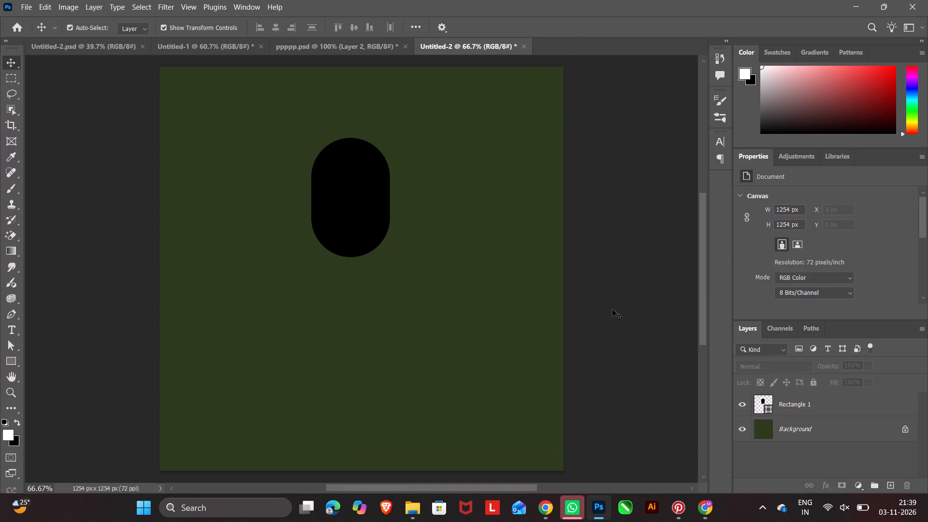
Move the capsule down slightly, enlarge it to about 297 x 457 px, and round its corners fully again.
left_click_drag(361, 193, 359, 210)
left_click_drag(388, 218, 403, 221)
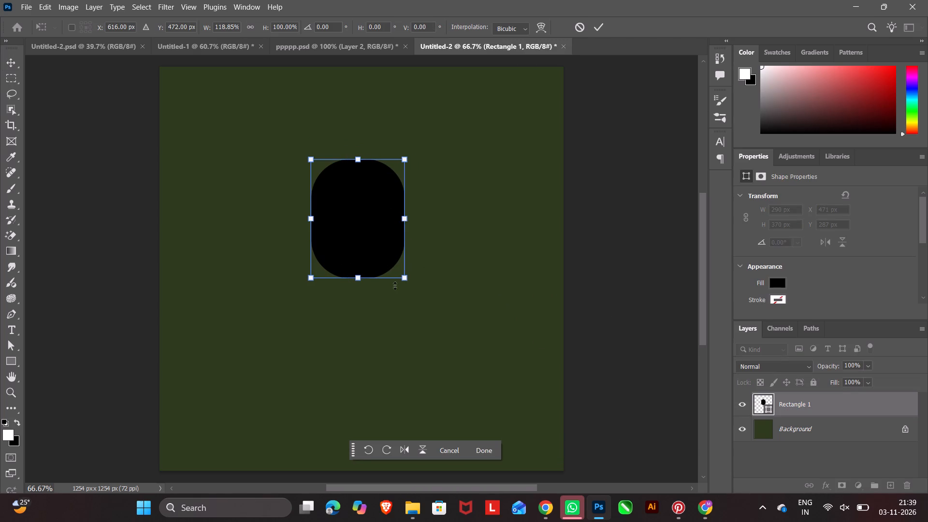
key("ctrl+z")
left_click_drag(388, 277, 391, 281)
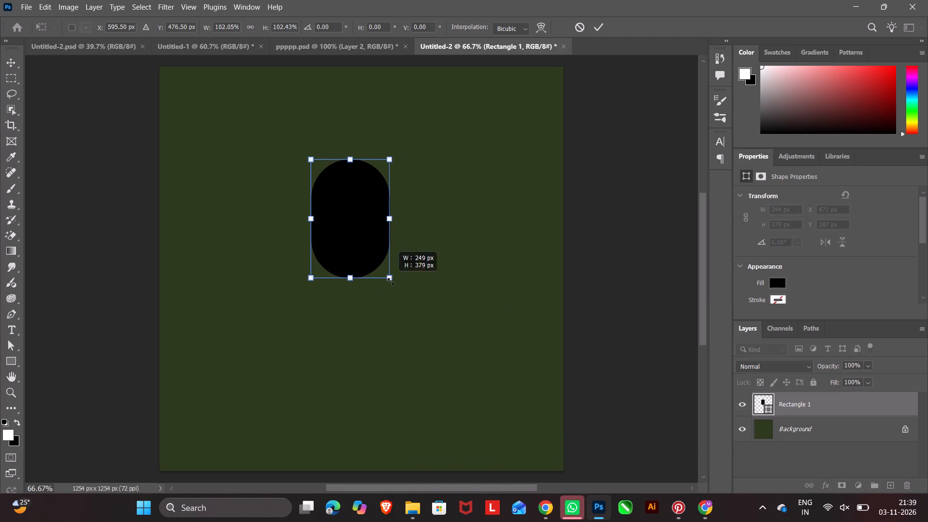
left_click_drag(391, 281, 407, 318)
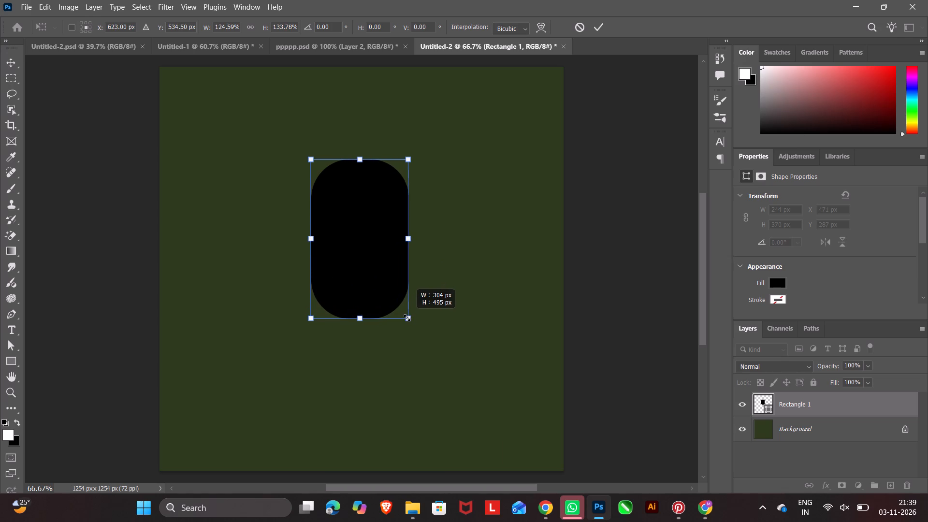
left_click_drag(407, 318, 405, 305)
left_click(483, 443)
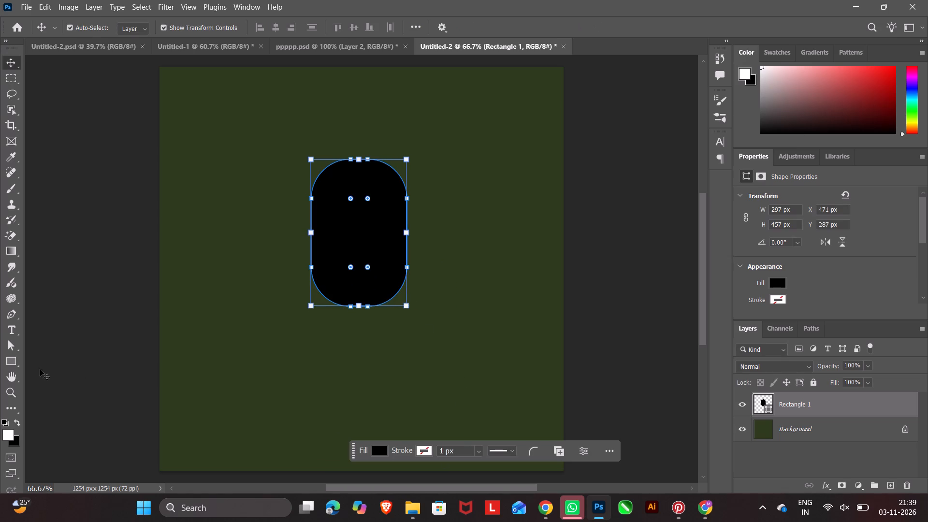
left_click(11, 361)
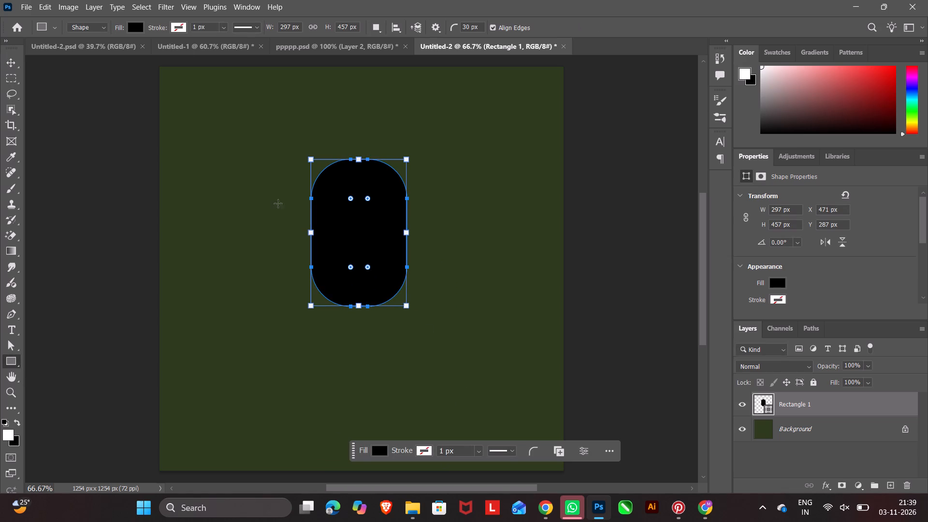
left_click_drag(350, 198, 385, 248)
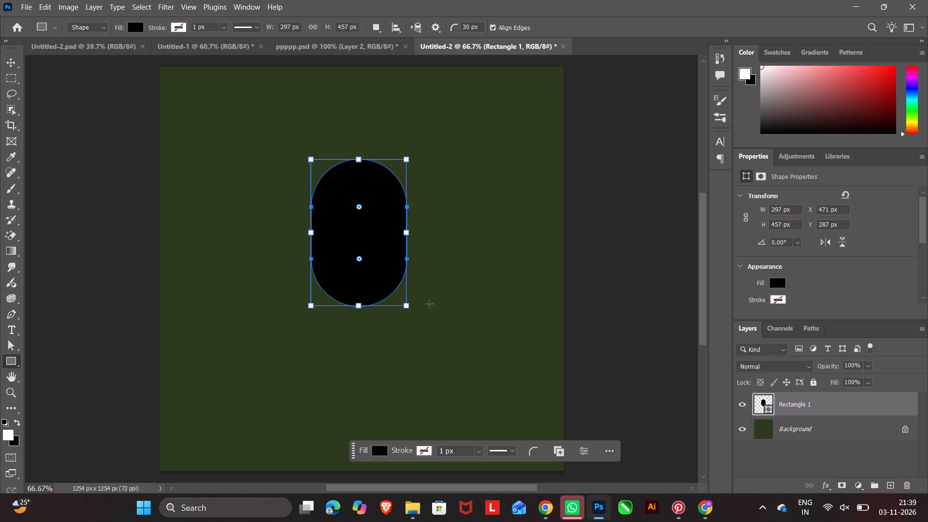
left_click(14, 63)
left_click(94, 102)
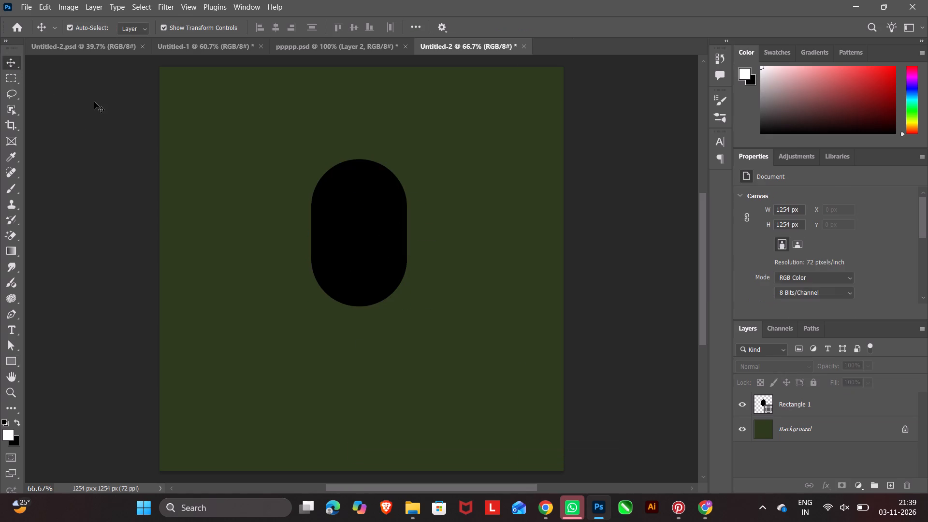
Set the capsule layer's fill to 0%.
left_click(378, 191)
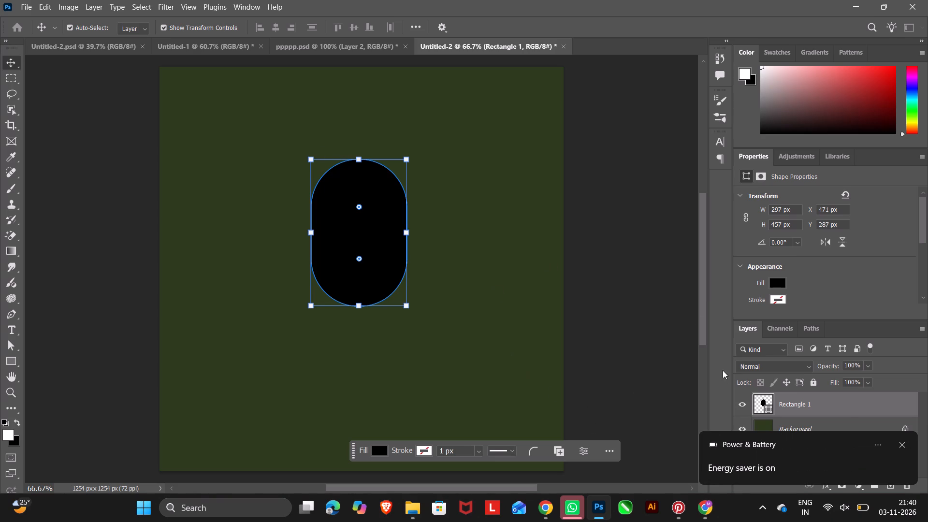
left_click(868, 381)
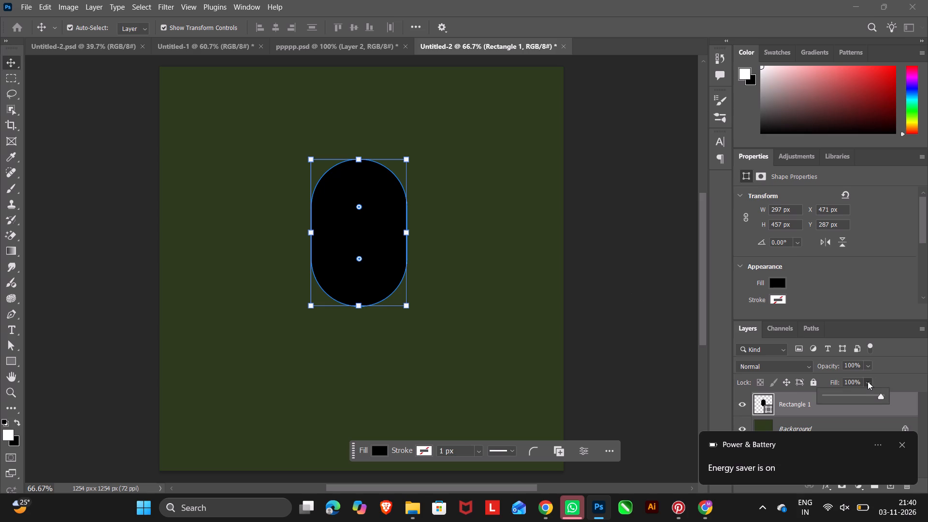
left_click_drag(883, 396, 590, 413)
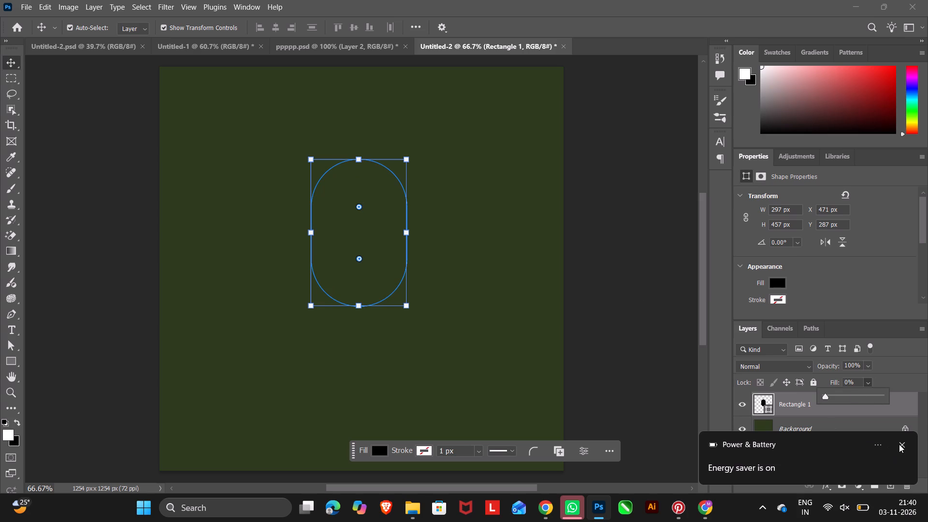
left_click(901, 446)
Add a Stroke layer effect to the capsule, 3 px in size, positioned inside with a white gradient fill.
left_click(826, 481)
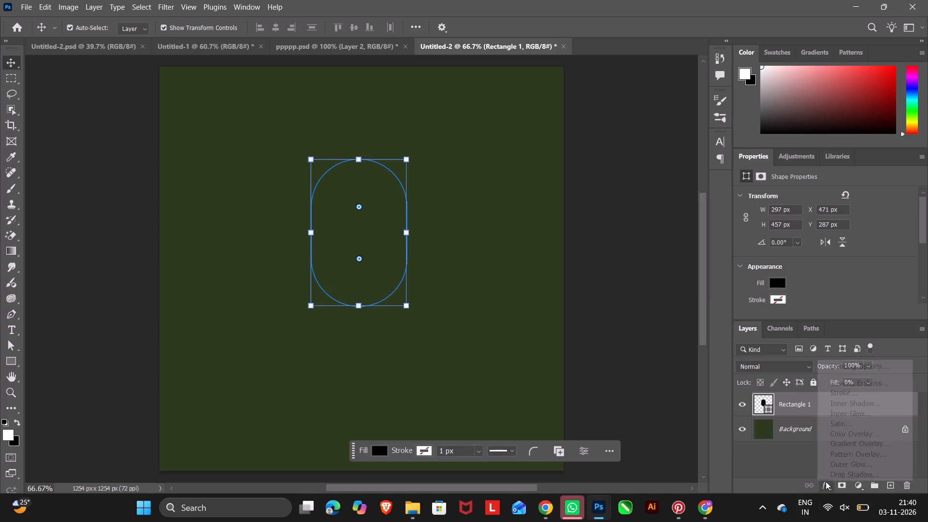
left_click(843, 391)
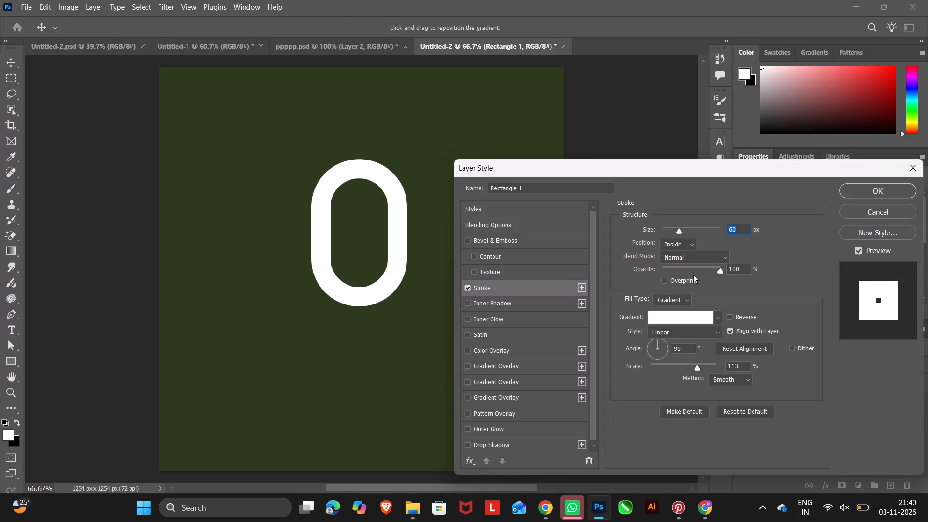
left_click_drag(679, 231, 643, 232)
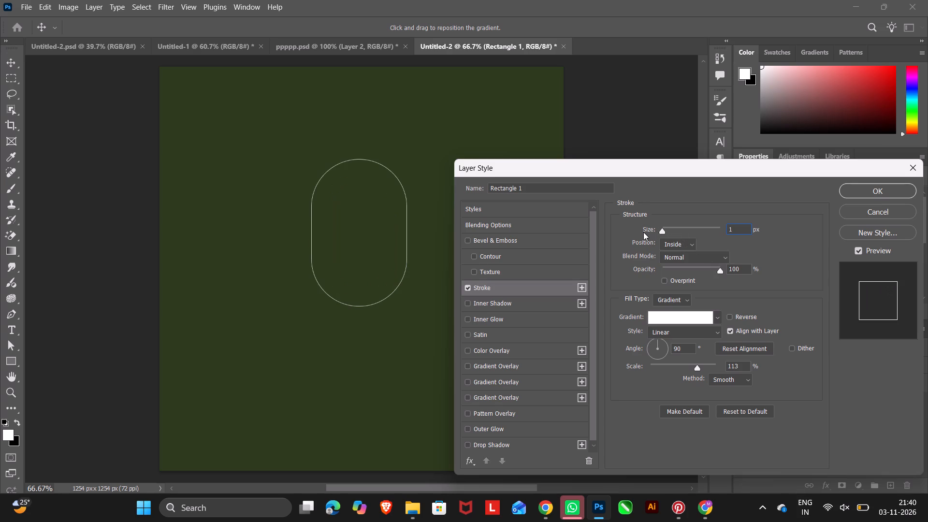
left_click_drag(643, 232, 652, 232)
left_click_drag(652, 232, 664, 232)
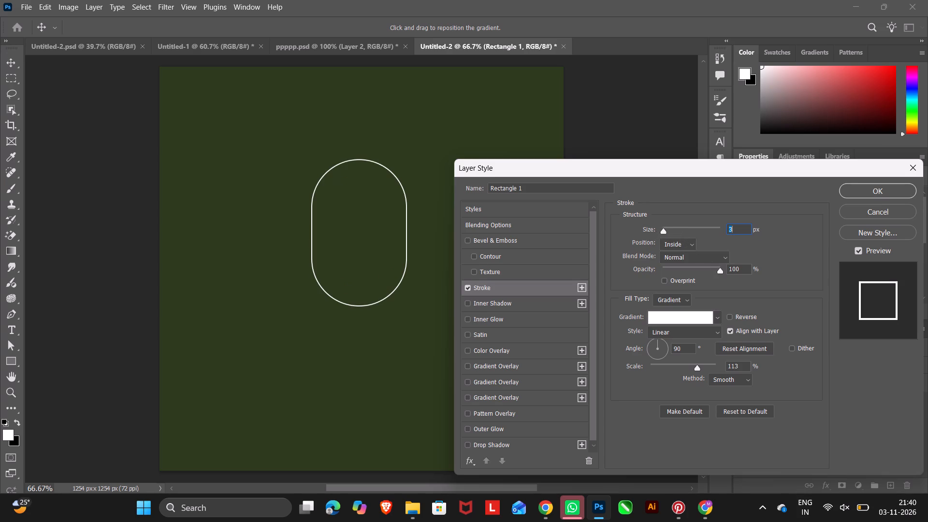
left_click(885, 191)
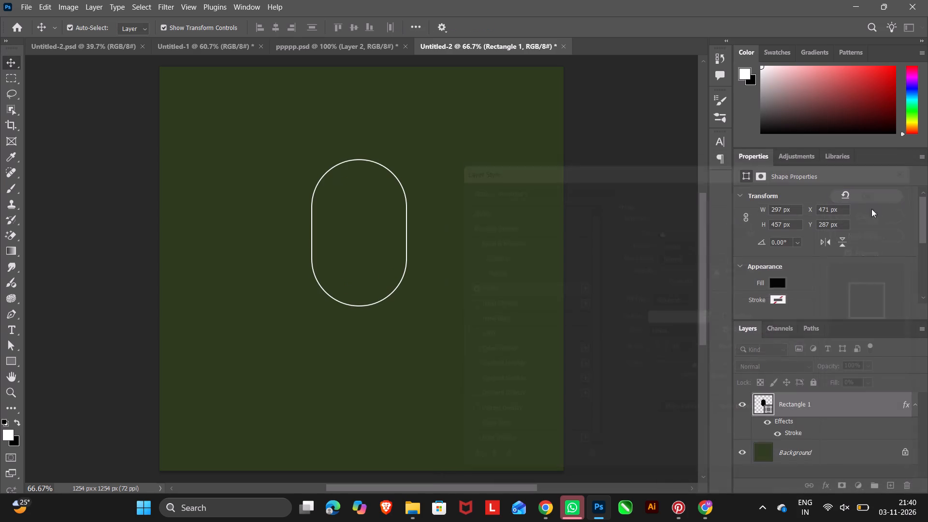
left_click(640, 200)
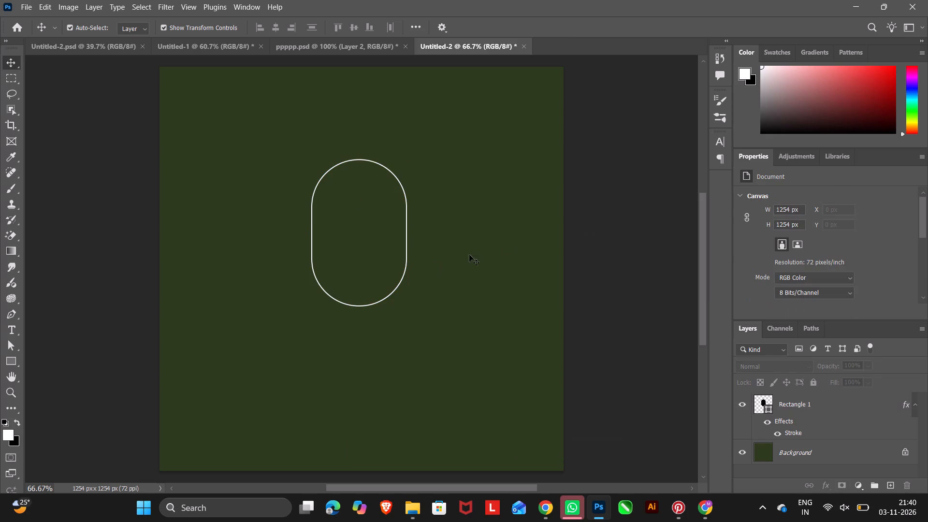
Look over the logo designs in the other open documents: ppppp.psd, Untitled-1 and Untitled-2.psd.
left_click(348, 247)
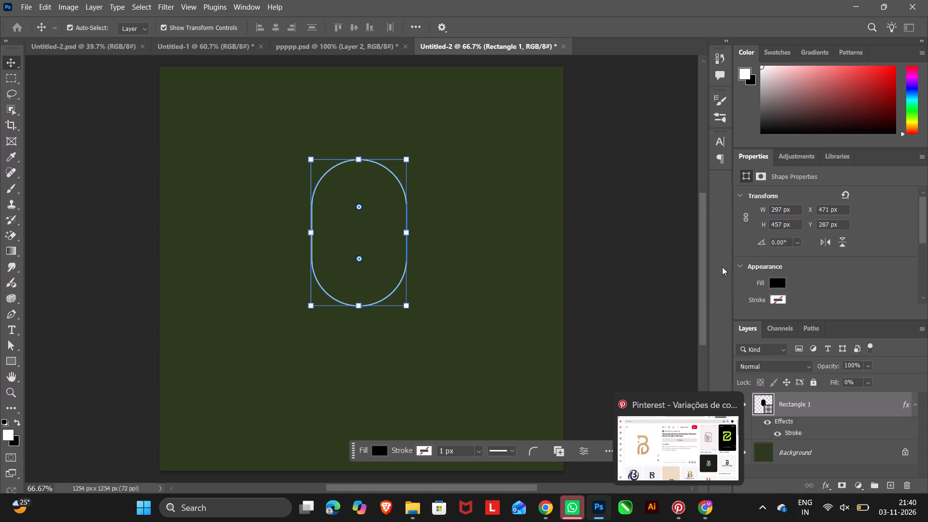
left_click(343, 45)
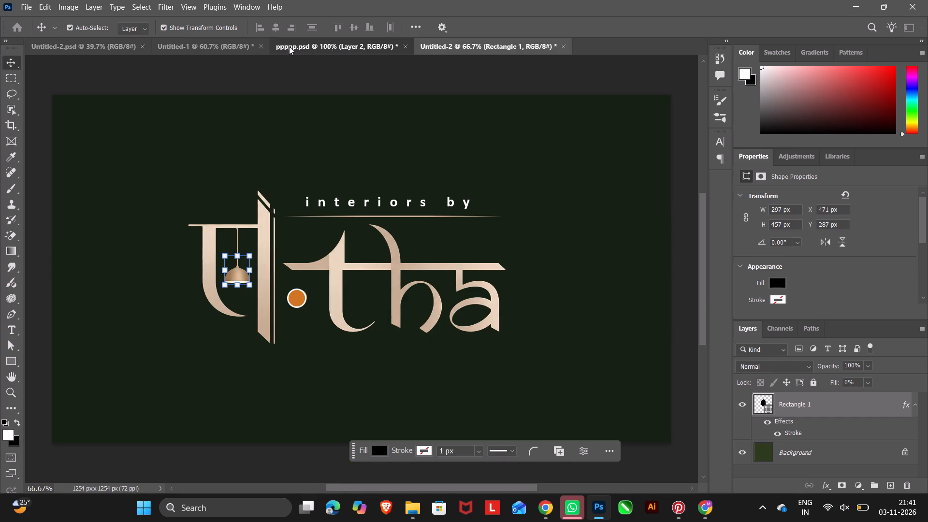
left_click(206, 46)
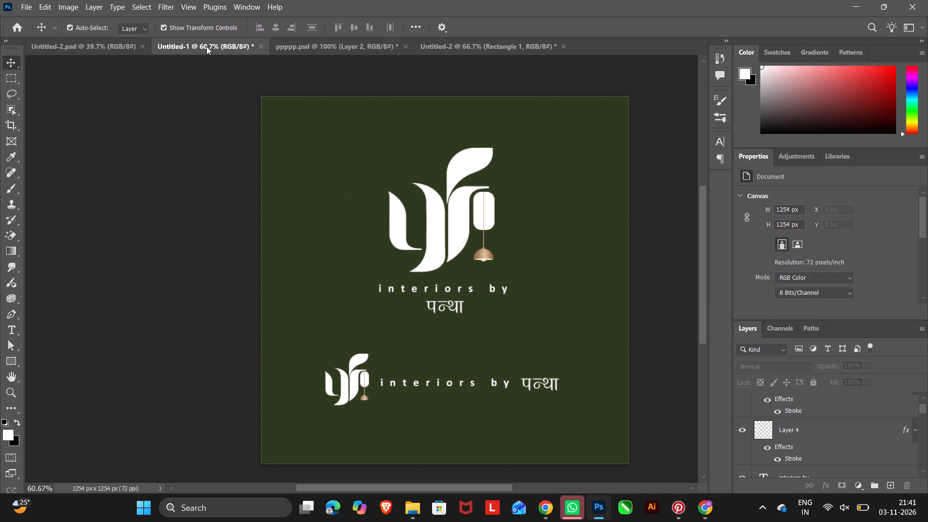
left_click(301, 48)
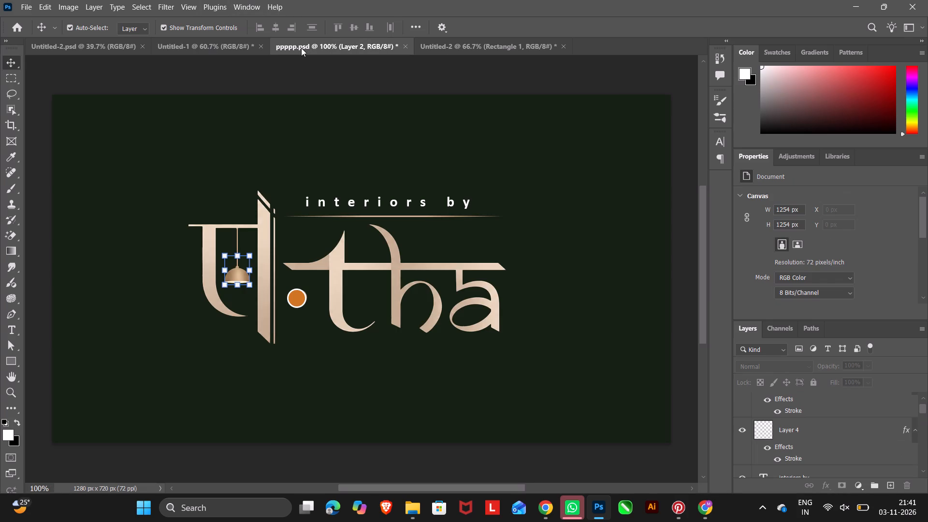
left_click(130, 160)
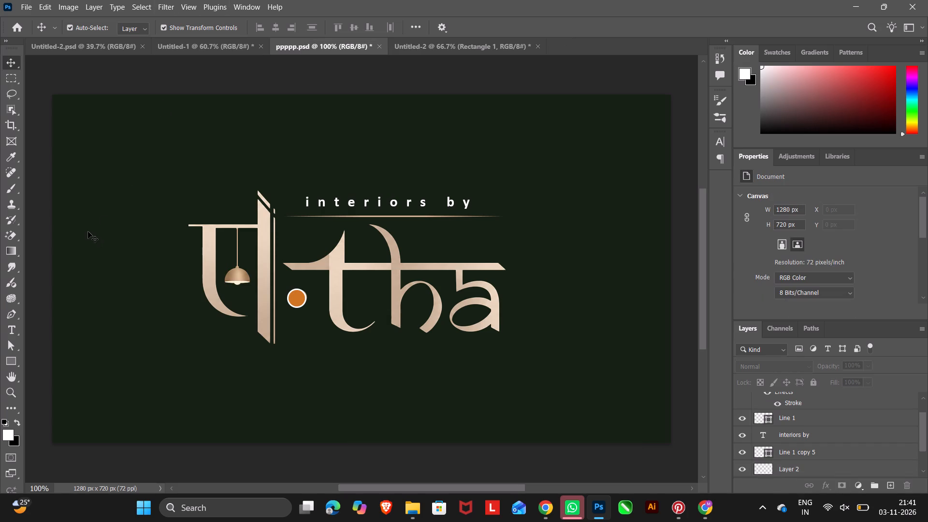
left_click(117, 45)
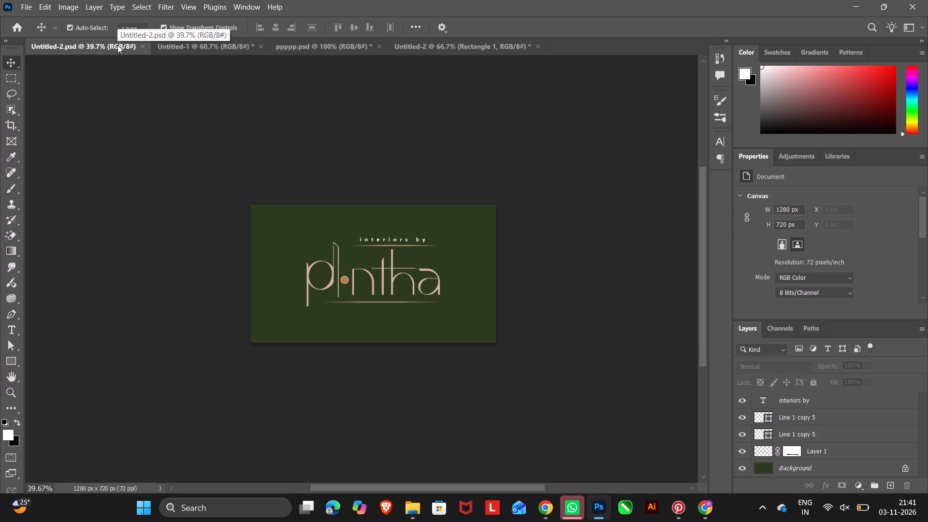
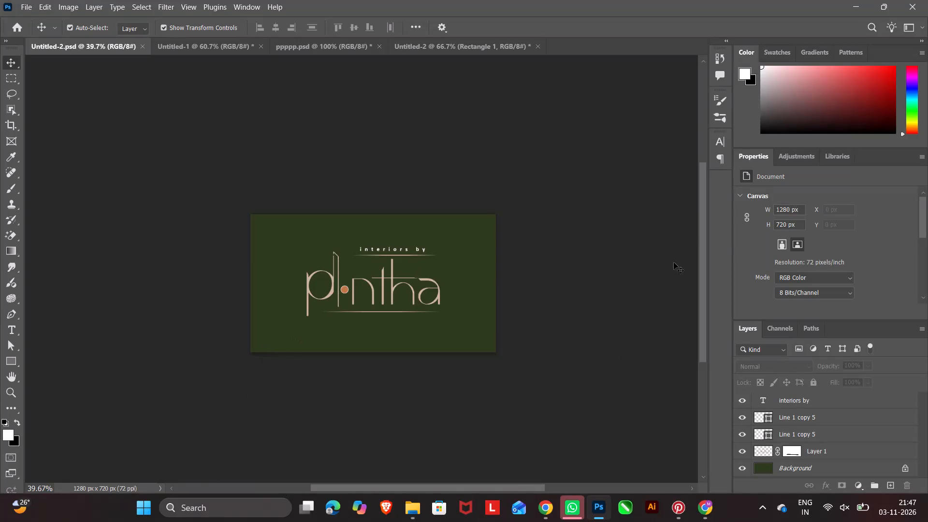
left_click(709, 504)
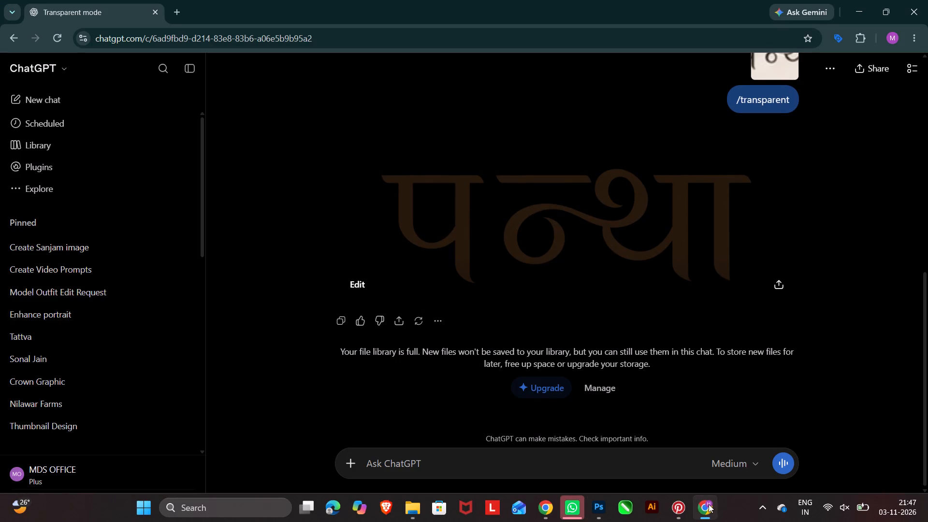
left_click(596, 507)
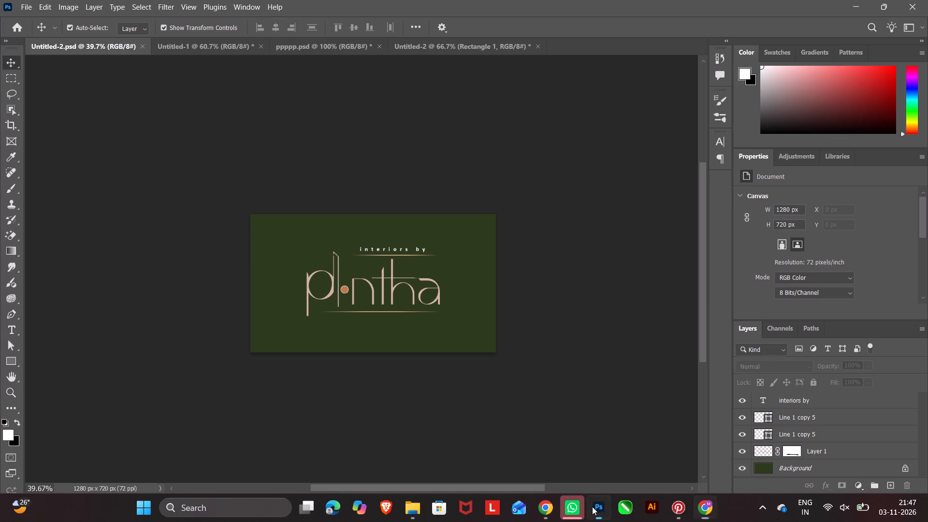
Copy the gold B monogram image from the open Pinterest pin and paste it into the 1254 px Untitled-2 document.
left_click(459, 38)
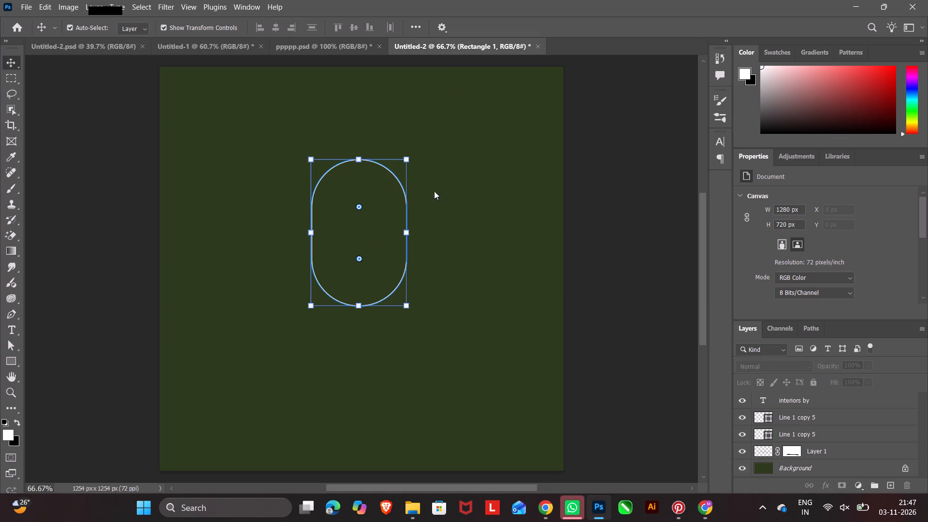
left_click(638, 349)
left_click(674, 509)
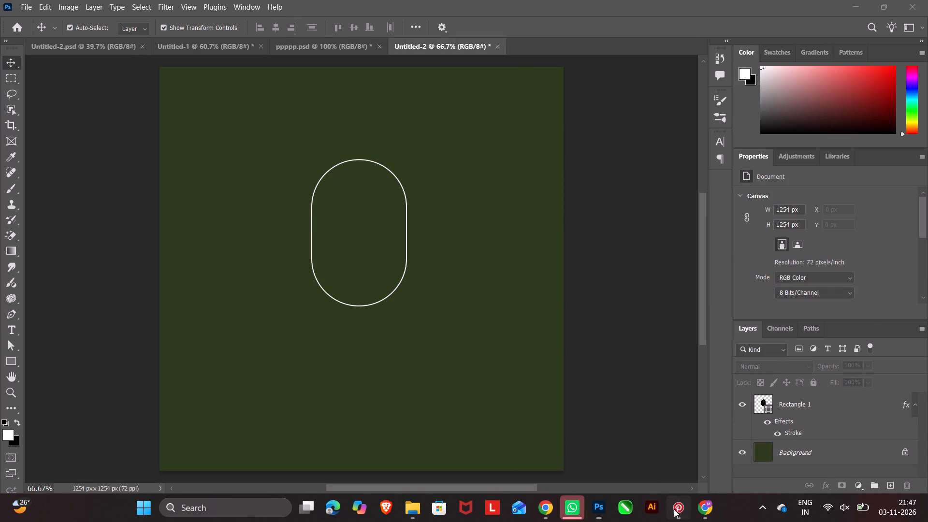
right_click(197, 206)
left_click(265, 259)
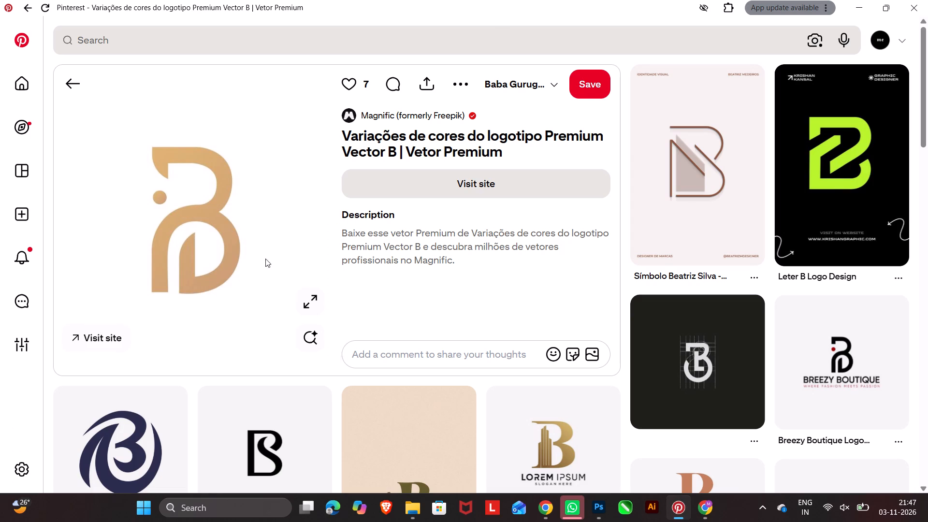
left_click(591, 504)
left_click(340, 240)
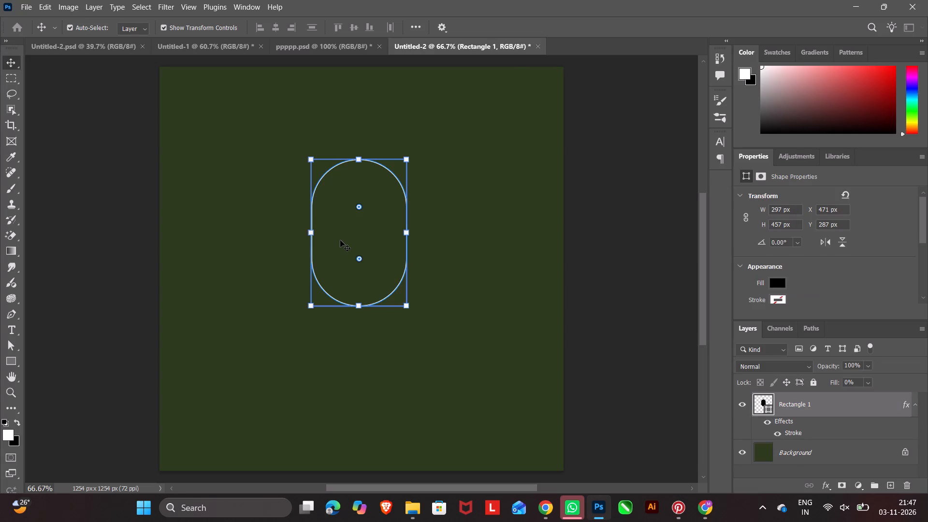
key("ctrl+v")
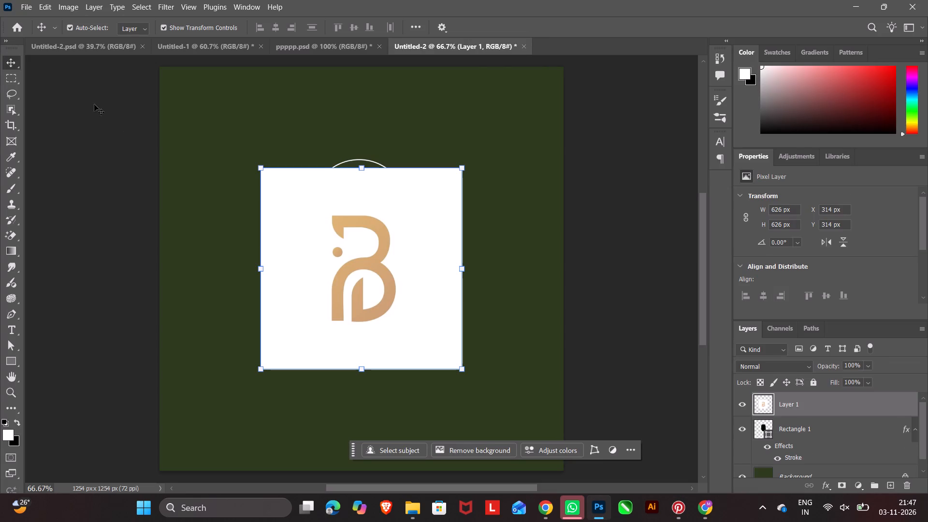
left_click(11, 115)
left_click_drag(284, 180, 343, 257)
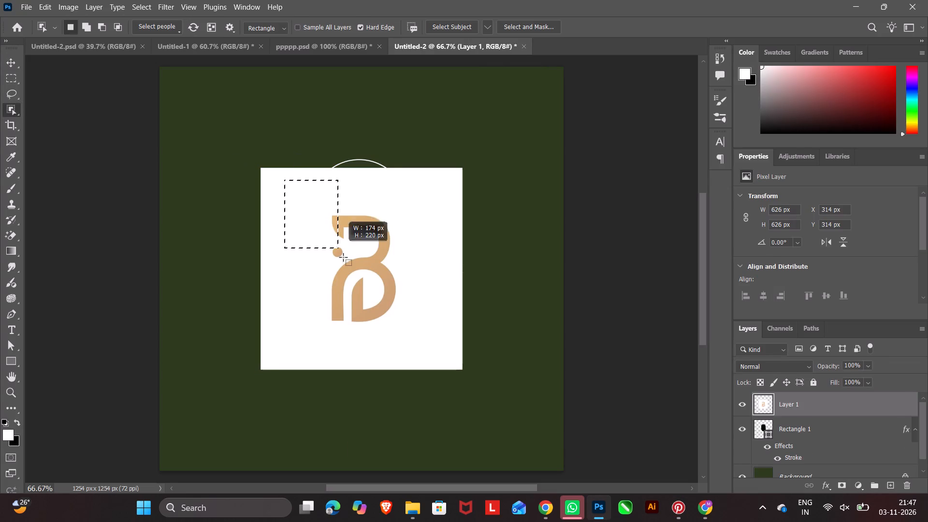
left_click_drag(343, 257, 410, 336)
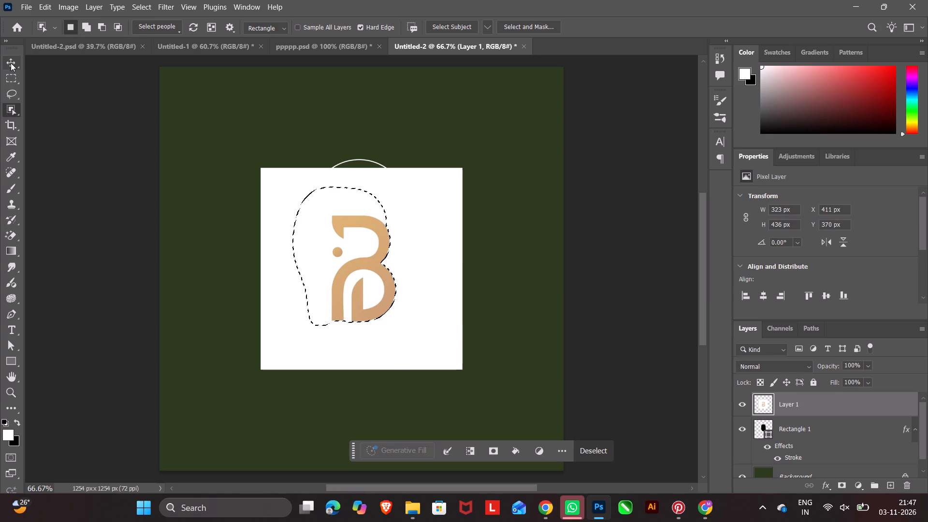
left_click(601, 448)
Select the whole gold B monogram, including its dot, with Object Selection and copy it to a new layer.
scroll(429, 323, "up", 5, "alt")
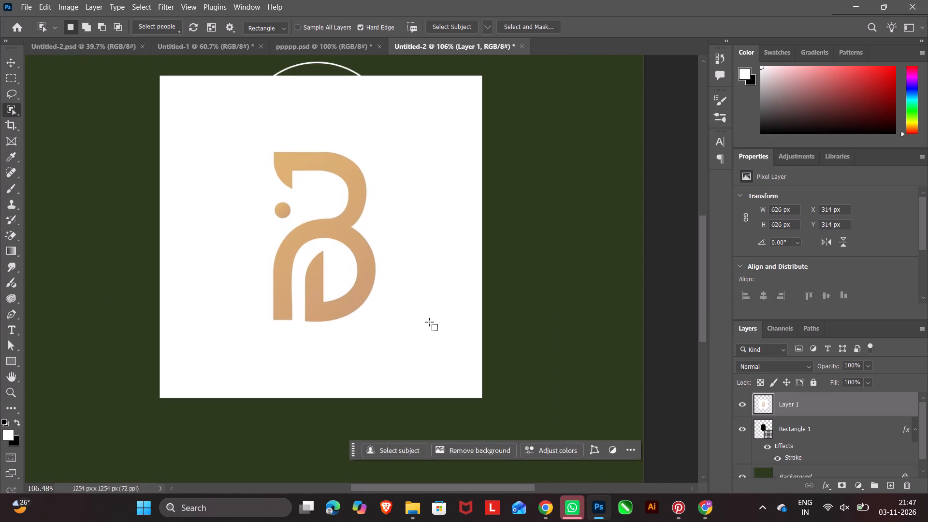
scroll(426, 319, "up", 1, "alt")
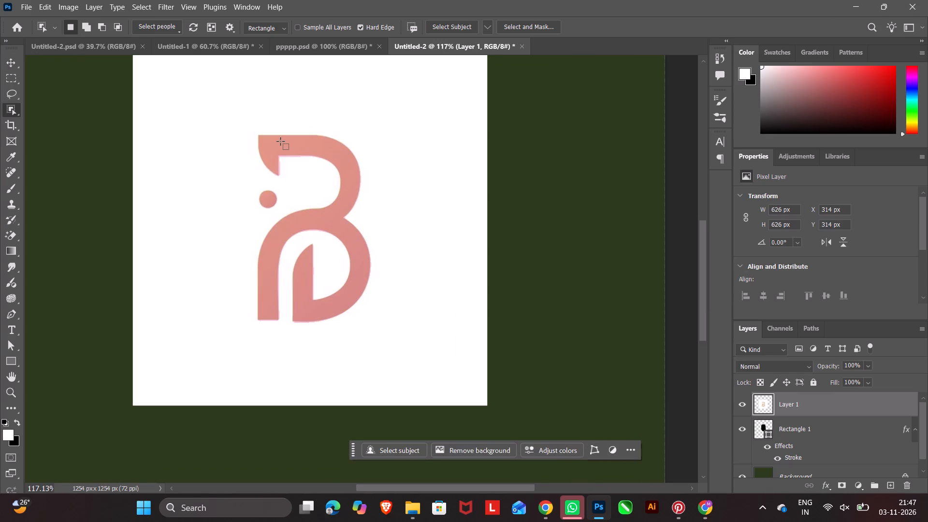
left_click(280, 141)
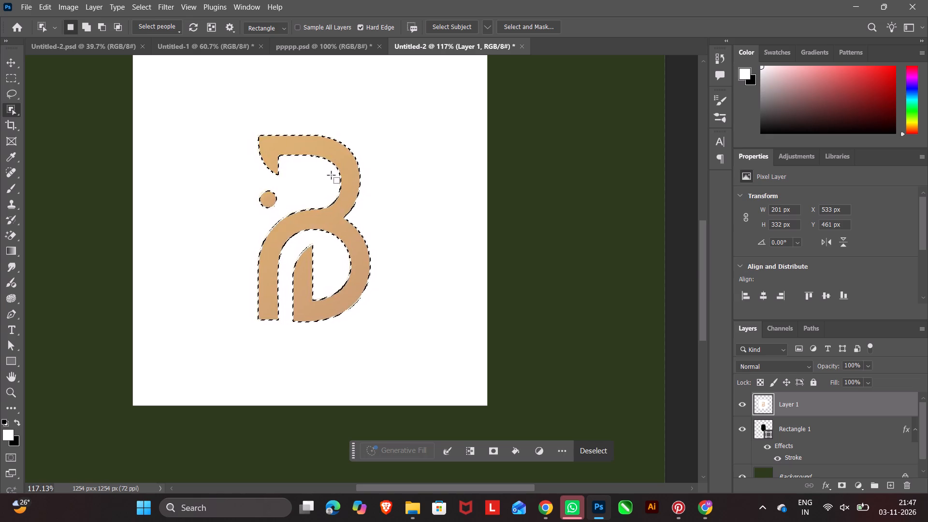
key("ctrl+j")
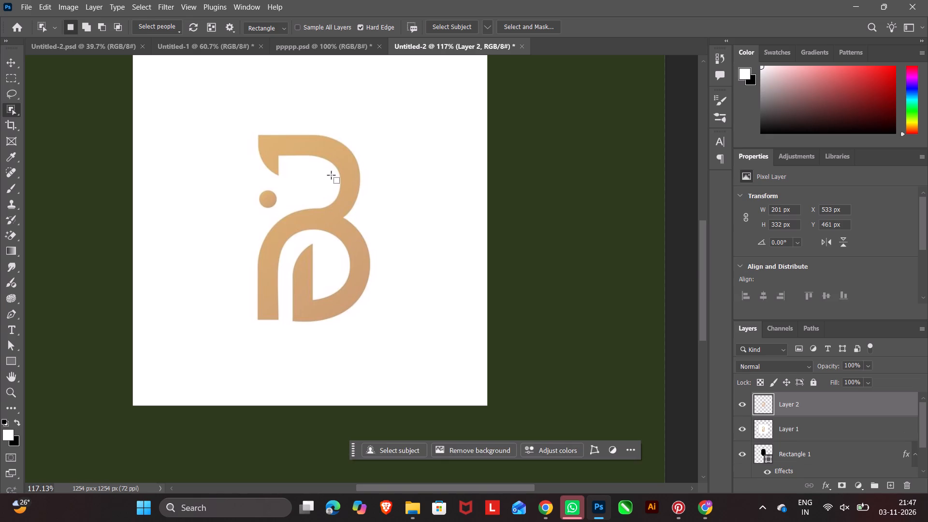
Delete Layer 1, the pasted image with the white background.
left_click(9, 63)
left_click(158, 140)
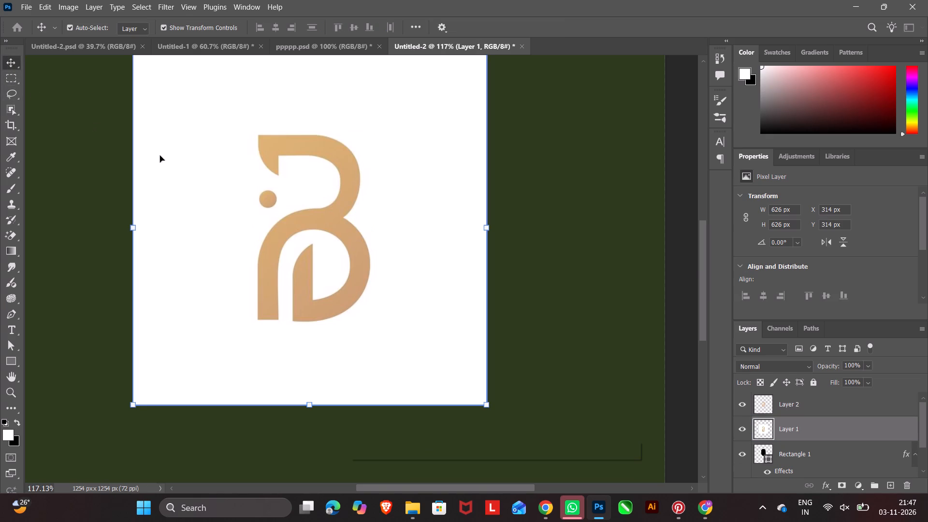
left_click(909, 490)
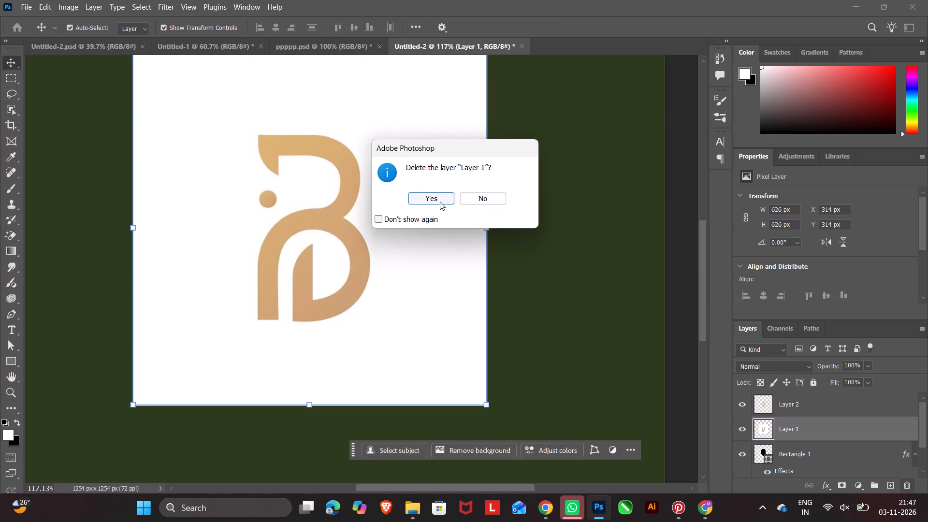
left_click(439, 201)
Move the gold monogram up inside the capsule outline, to about X 536 px, Y 350 px.
scroll(367, 298, "up", 4)
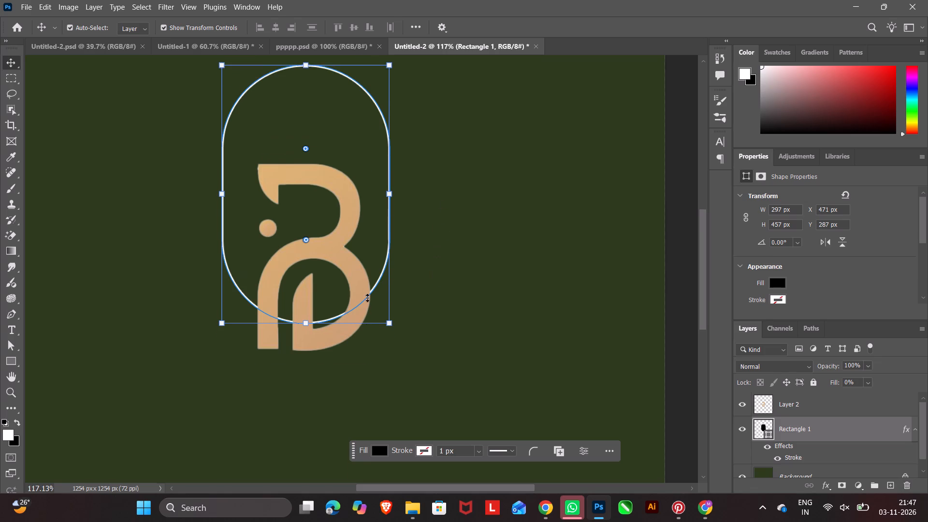
scroll(378, 330, "up", 12)
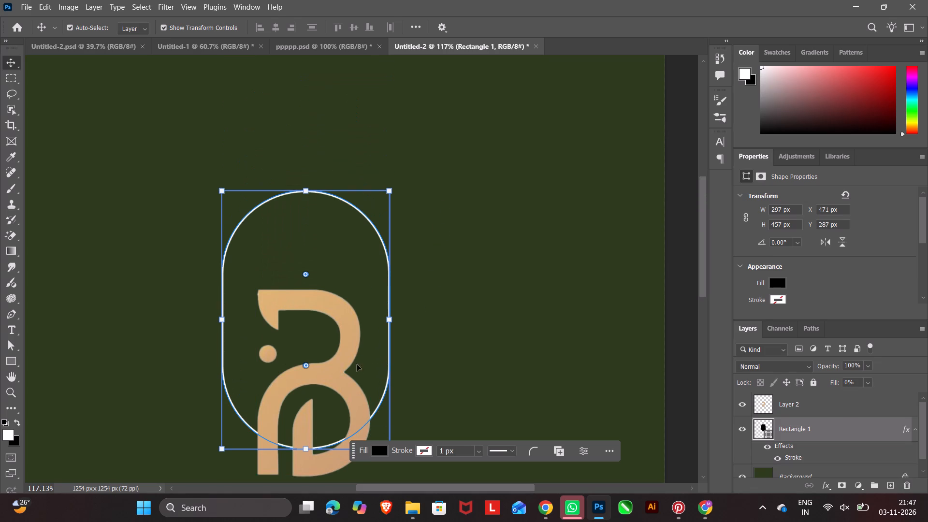
left_click_drag(340, 375, 344, 317)
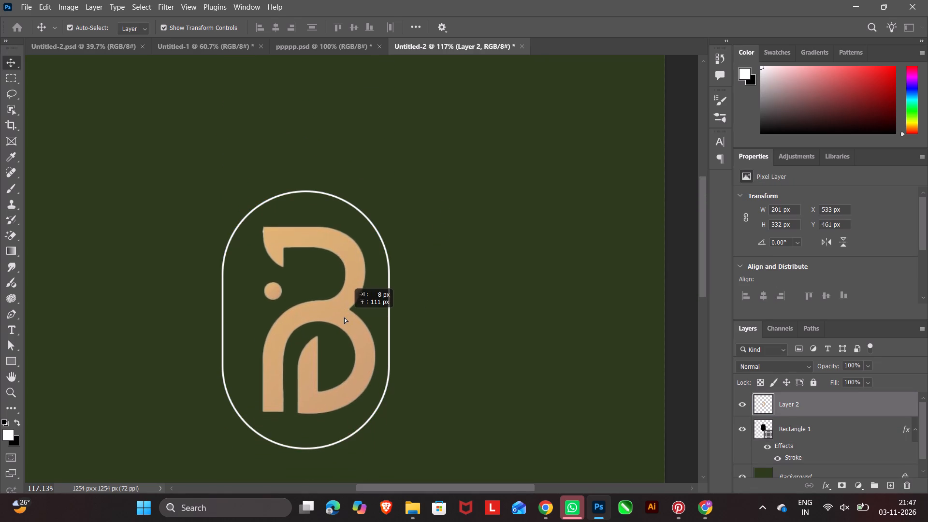
left_click_drag(344, 317, 343, 317)
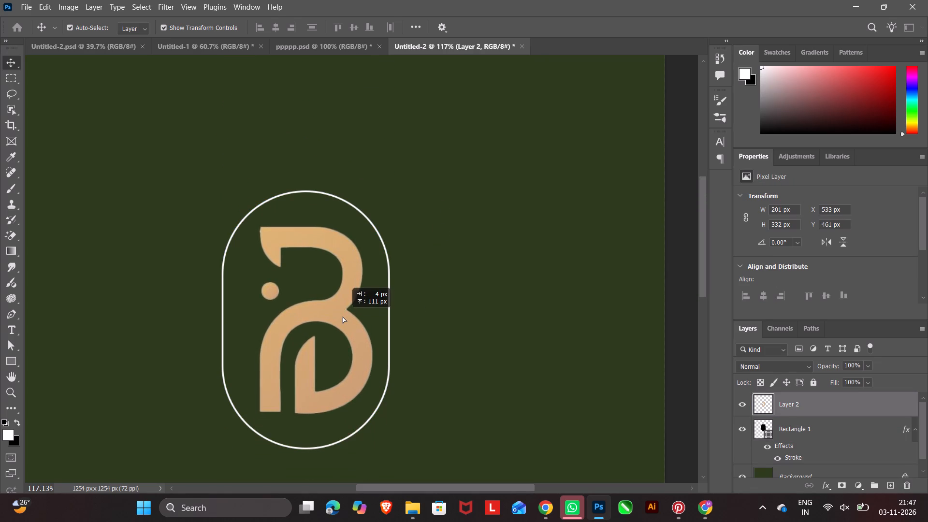
left_click_drag(343, 317, 342, 317)
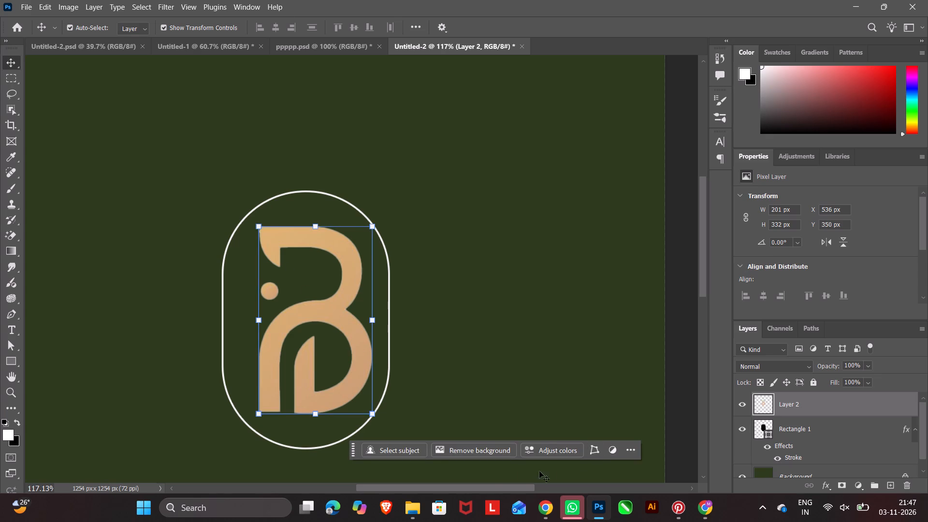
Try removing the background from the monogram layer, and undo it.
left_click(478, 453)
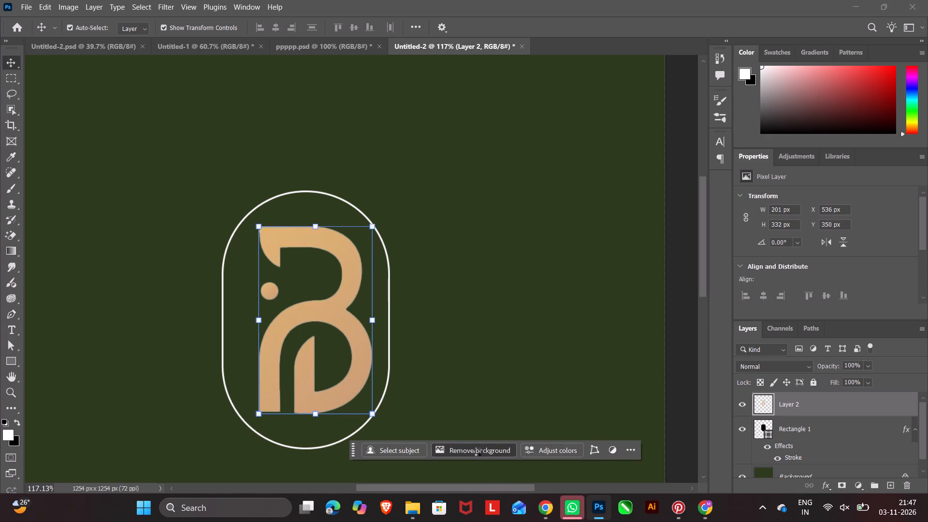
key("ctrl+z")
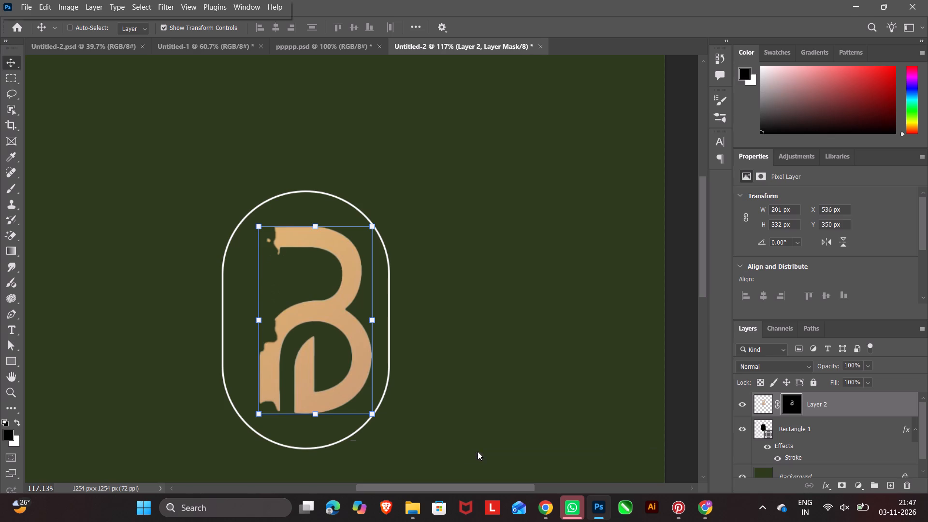
Add a Stroke layer effect to the monogram, 250 px in size, positioned inside with a white gradient fill.
left_click(826, 484)
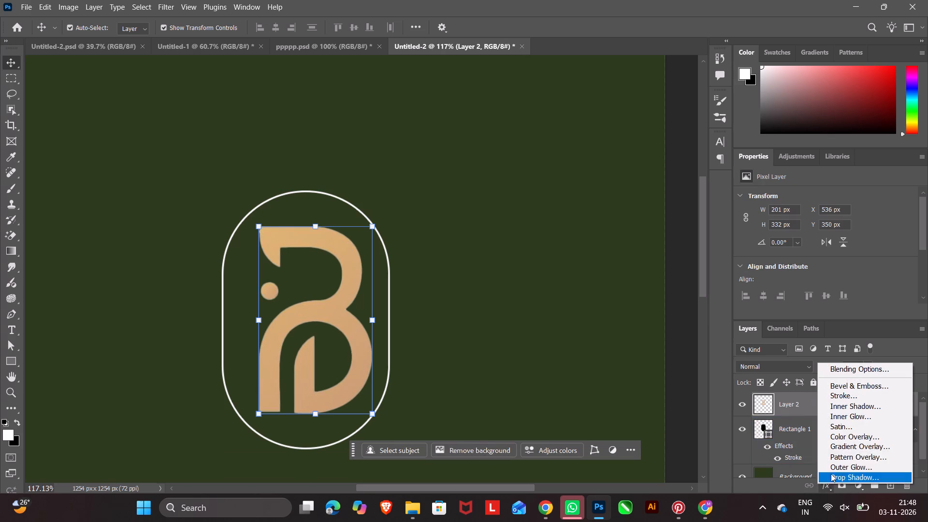
left_click(857, 399)
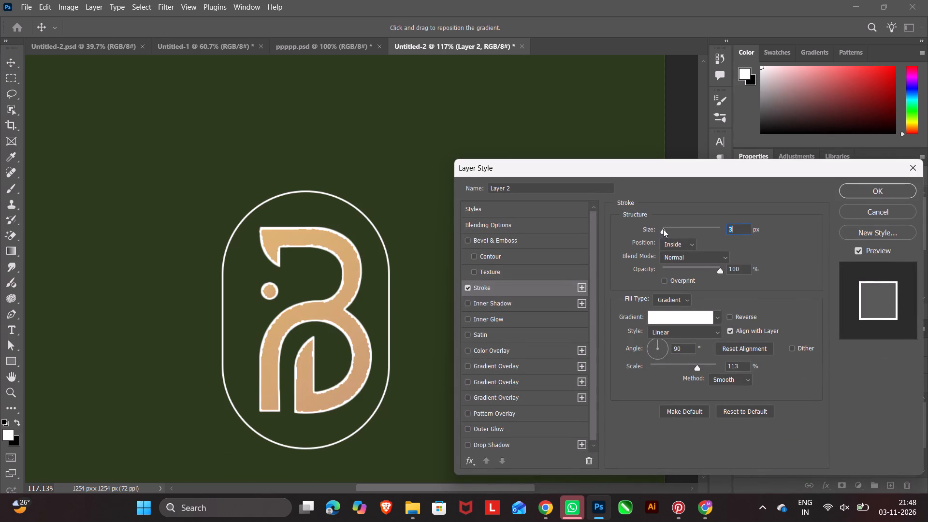
left_click_drag(663, 229, 807, 228)
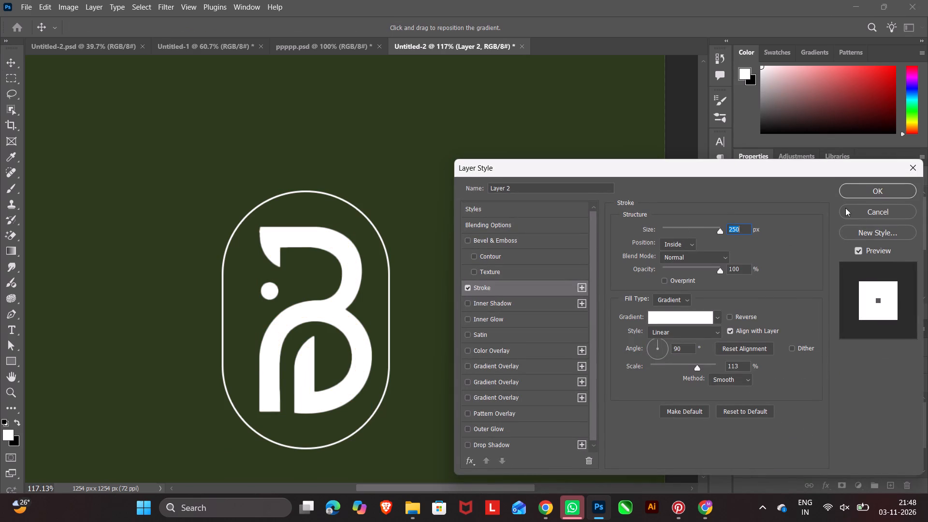
left_click(869, 191)
left_click(614, 297)
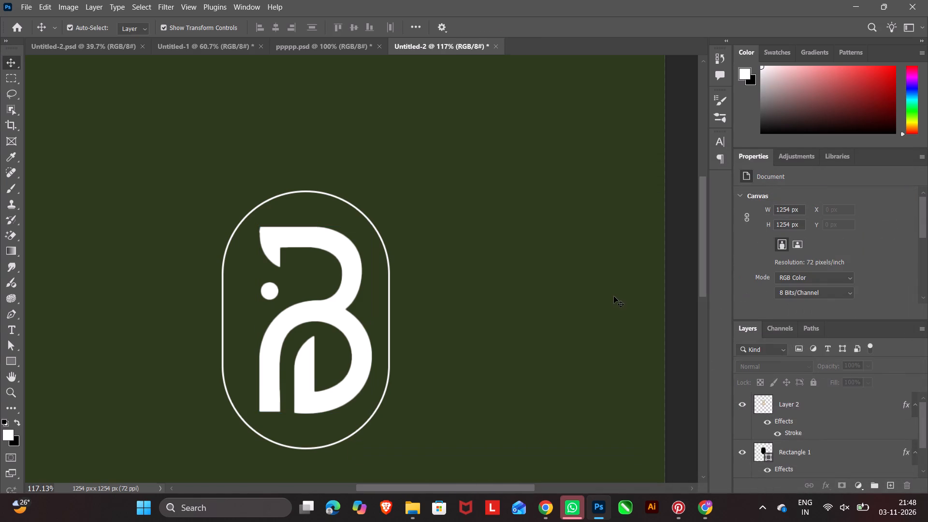
Add a layer mask to the monogram layer.
scroll(261, 244, "up", 12, "alt")
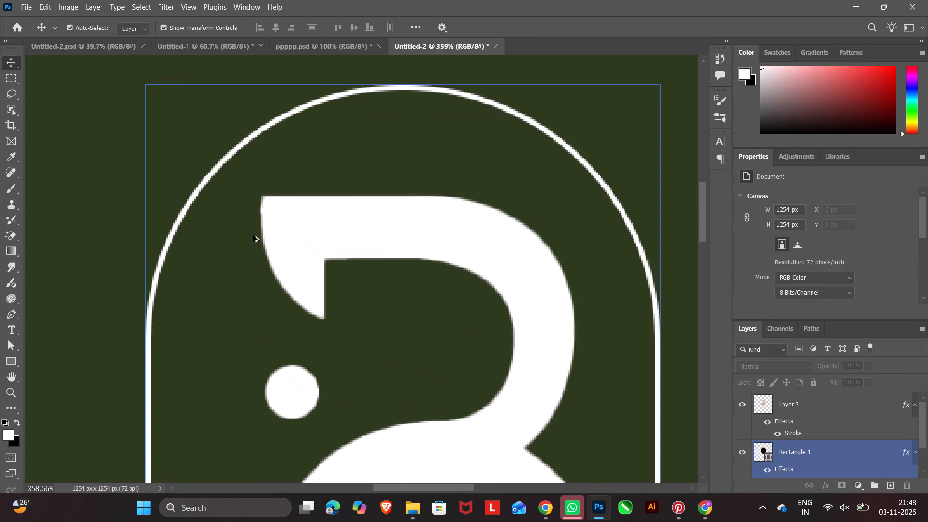
scroll(253, 235, "up", 17, "alt")
scroll(283, 262, "up", 8)
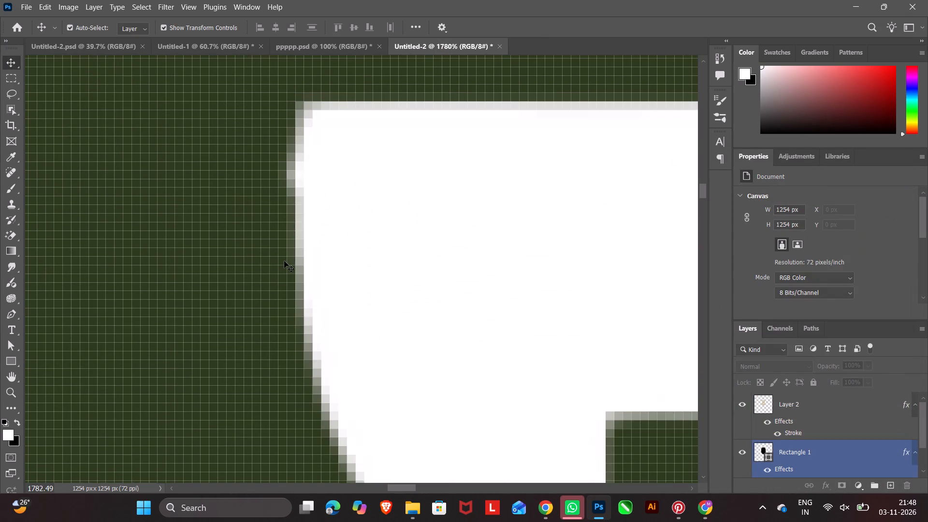
scroll(284, 261, "up", 7)
left_click(358, 277)
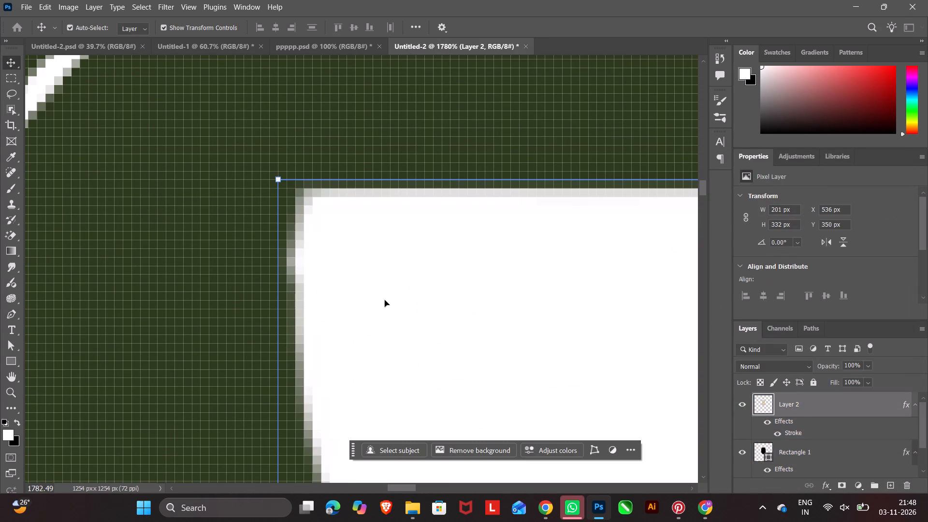
left_click(841, 484)
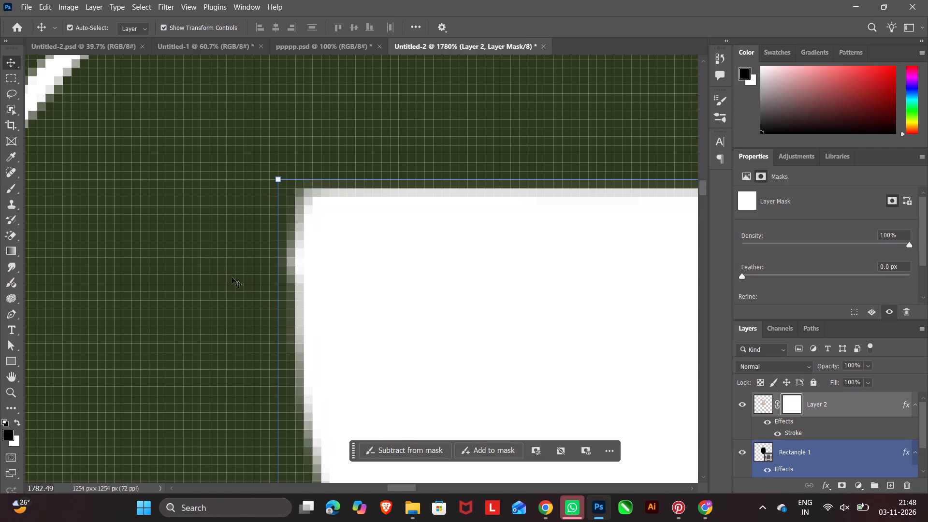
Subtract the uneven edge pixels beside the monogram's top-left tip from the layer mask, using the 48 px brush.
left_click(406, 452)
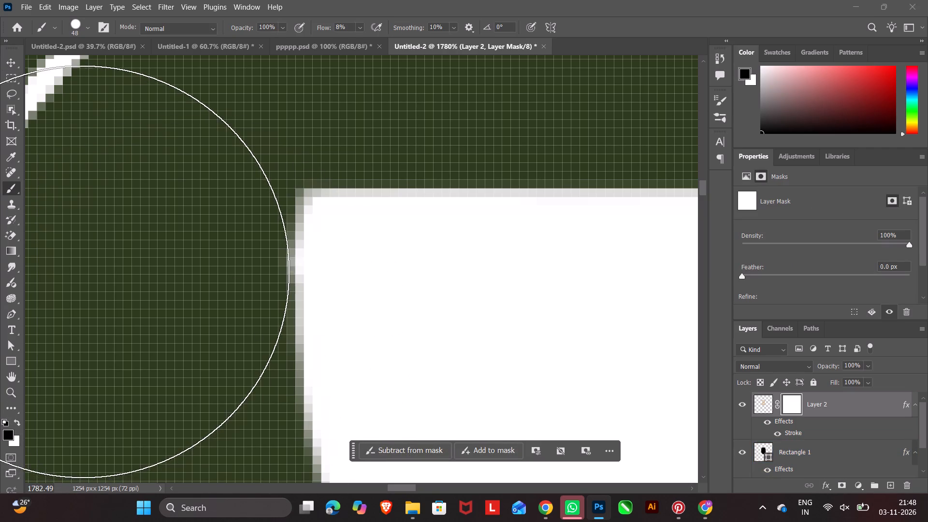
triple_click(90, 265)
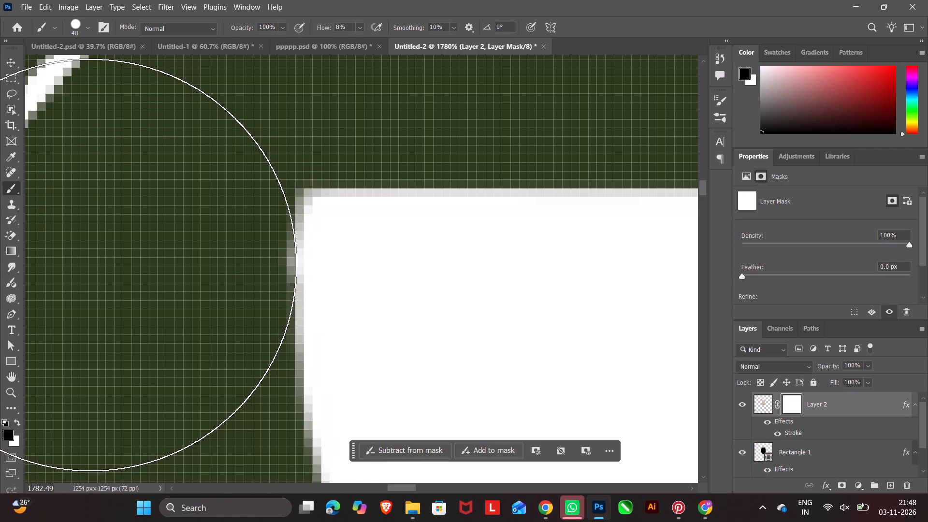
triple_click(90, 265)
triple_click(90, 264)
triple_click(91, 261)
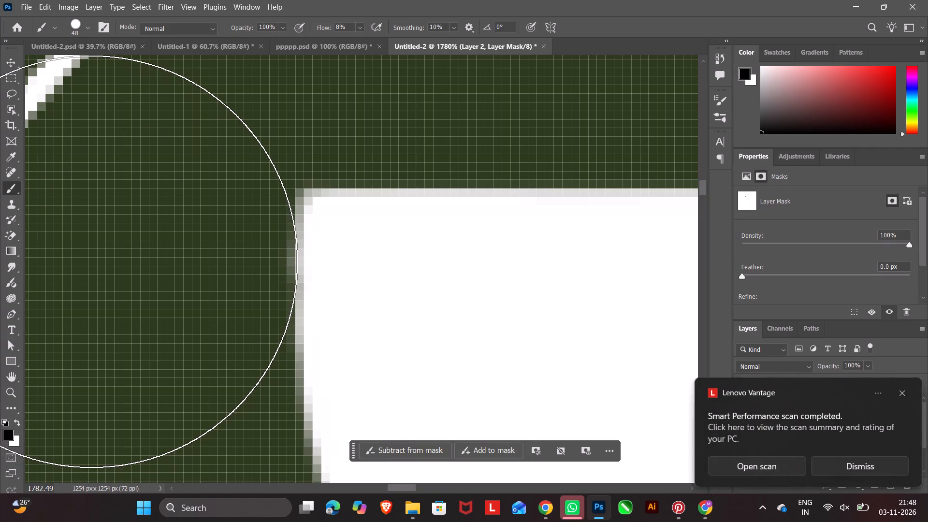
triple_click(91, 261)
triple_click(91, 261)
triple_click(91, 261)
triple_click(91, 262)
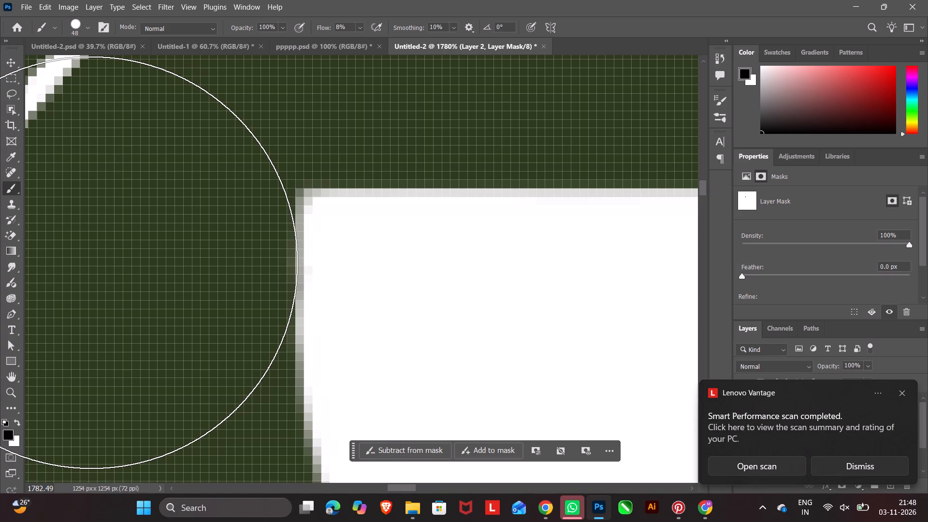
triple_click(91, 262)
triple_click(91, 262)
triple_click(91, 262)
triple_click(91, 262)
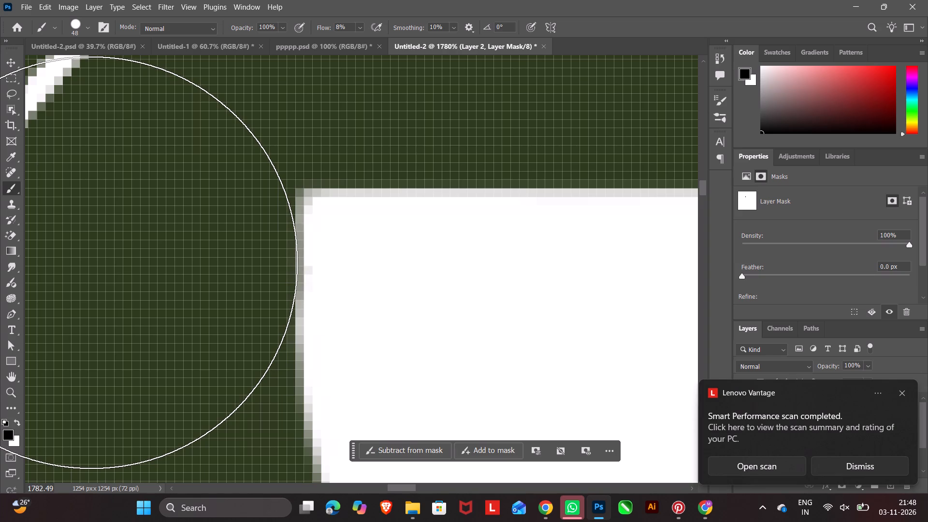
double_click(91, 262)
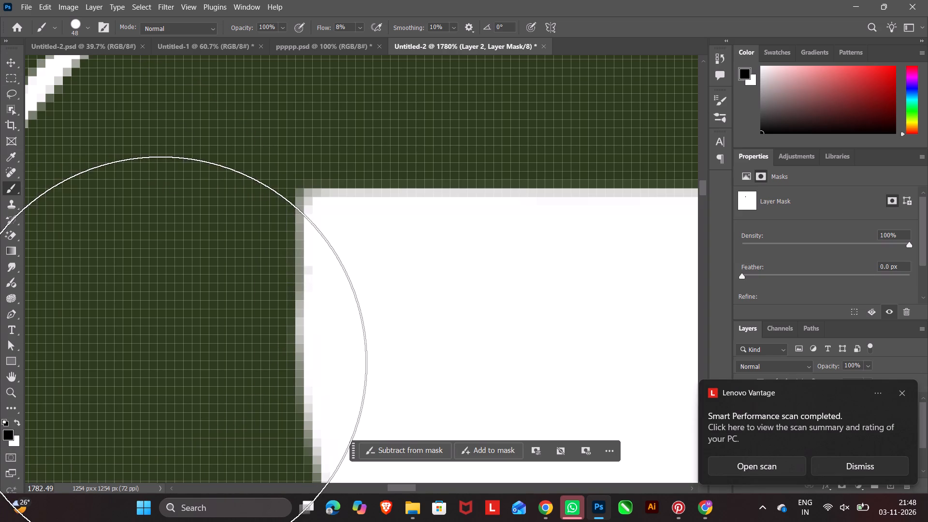
Reduce the mask brush size to 12 px.
scroll(160, 361, "down", 13, "alt")
scroll(269, 320, "down", 10, "alt")
scroll(336, 308, "down", 9)
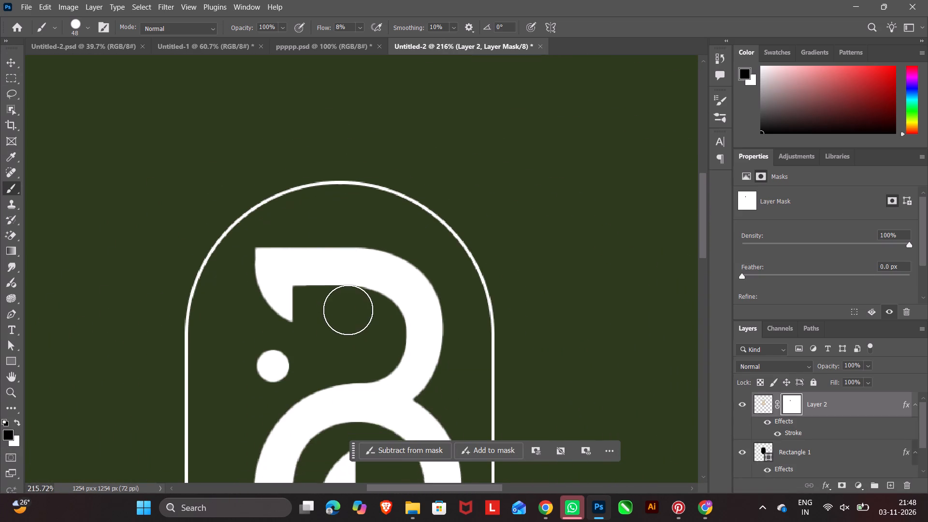
scroll(348, 310, "down", 3)
scroll(279, 296, "down", 4, "alt")
scroll(241, 261, "up", 15, "alt")
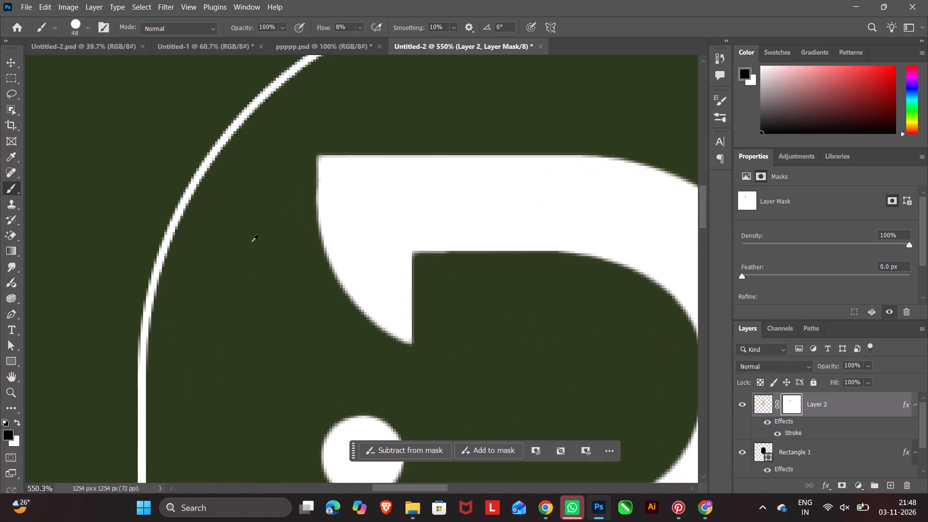
scroll(251, 242, "up", 10, "alt")
scroll(352, 244, "down", 3, "alt")
scroll(352, 244, "up", 2, "alt")
scroll(352, 246, "down", 4)
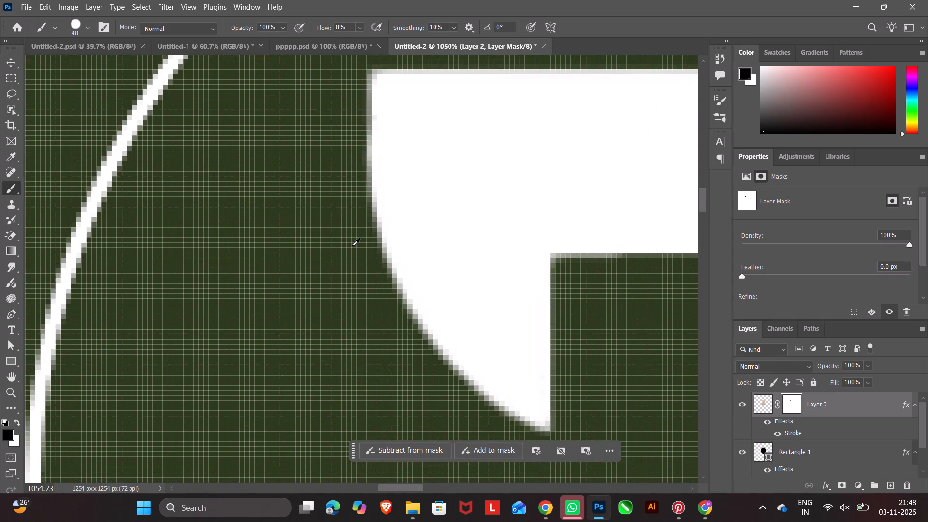
scroll(352, 246, "down", 2, "alt")
right_click(352, 247)
left_click_drag(433, 277, 420, 276)
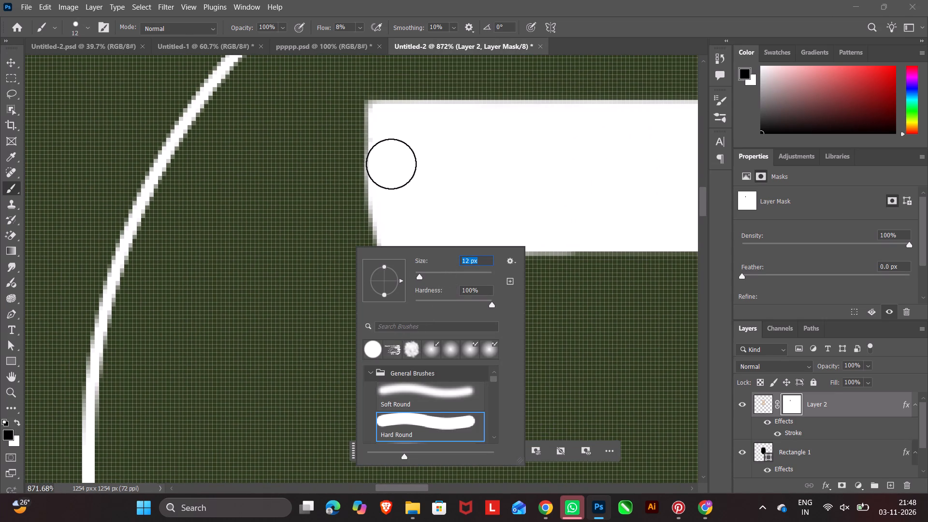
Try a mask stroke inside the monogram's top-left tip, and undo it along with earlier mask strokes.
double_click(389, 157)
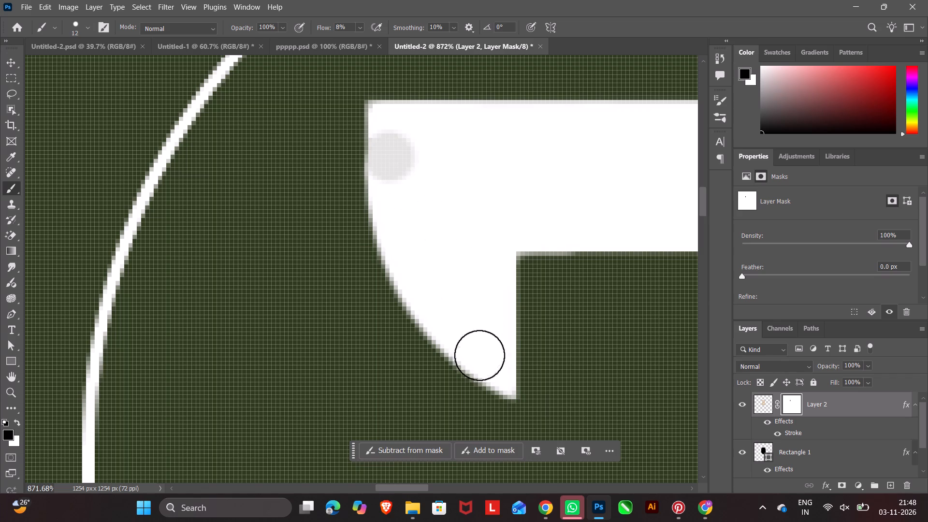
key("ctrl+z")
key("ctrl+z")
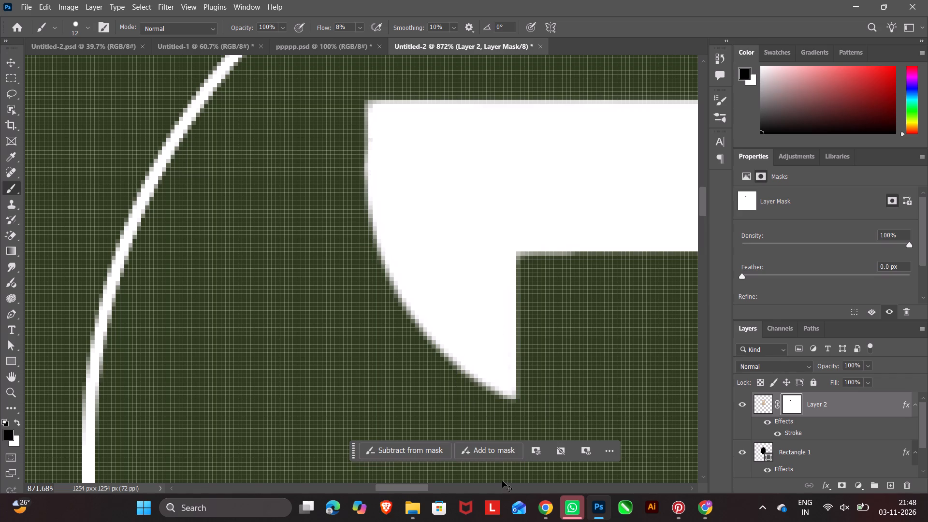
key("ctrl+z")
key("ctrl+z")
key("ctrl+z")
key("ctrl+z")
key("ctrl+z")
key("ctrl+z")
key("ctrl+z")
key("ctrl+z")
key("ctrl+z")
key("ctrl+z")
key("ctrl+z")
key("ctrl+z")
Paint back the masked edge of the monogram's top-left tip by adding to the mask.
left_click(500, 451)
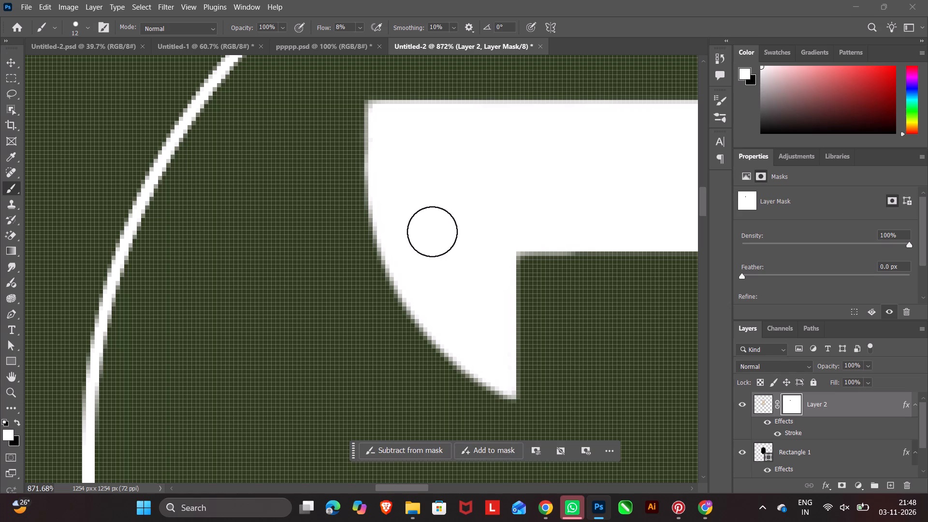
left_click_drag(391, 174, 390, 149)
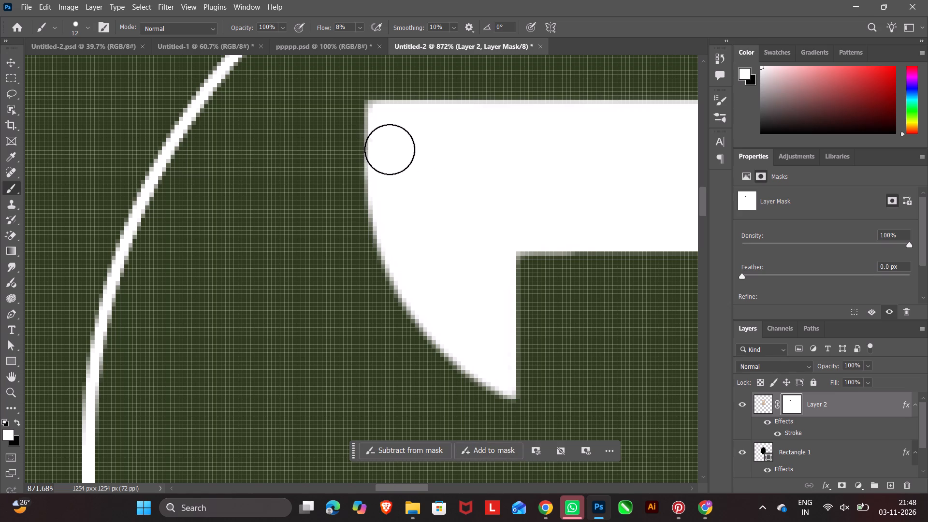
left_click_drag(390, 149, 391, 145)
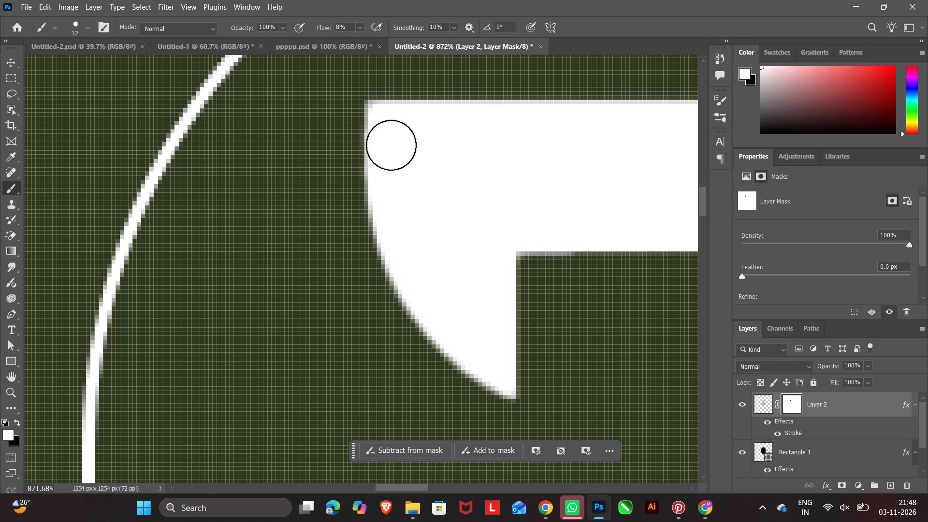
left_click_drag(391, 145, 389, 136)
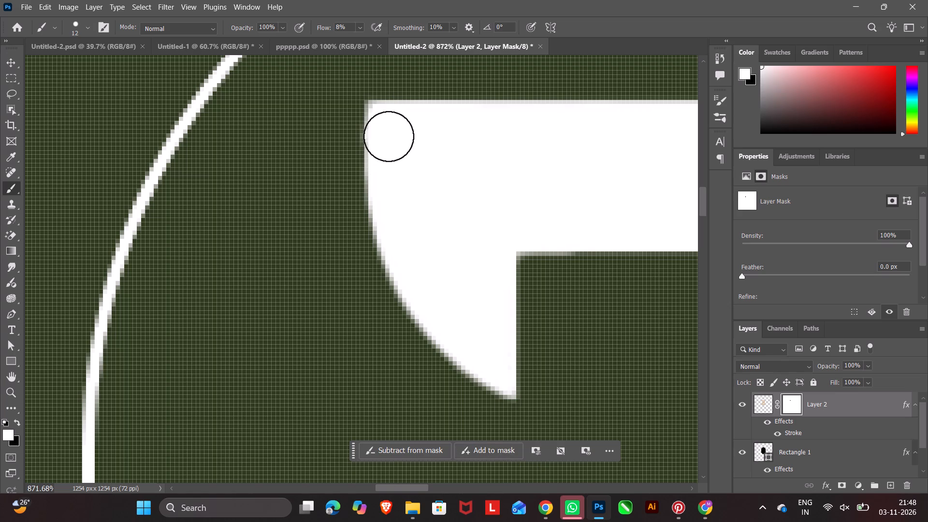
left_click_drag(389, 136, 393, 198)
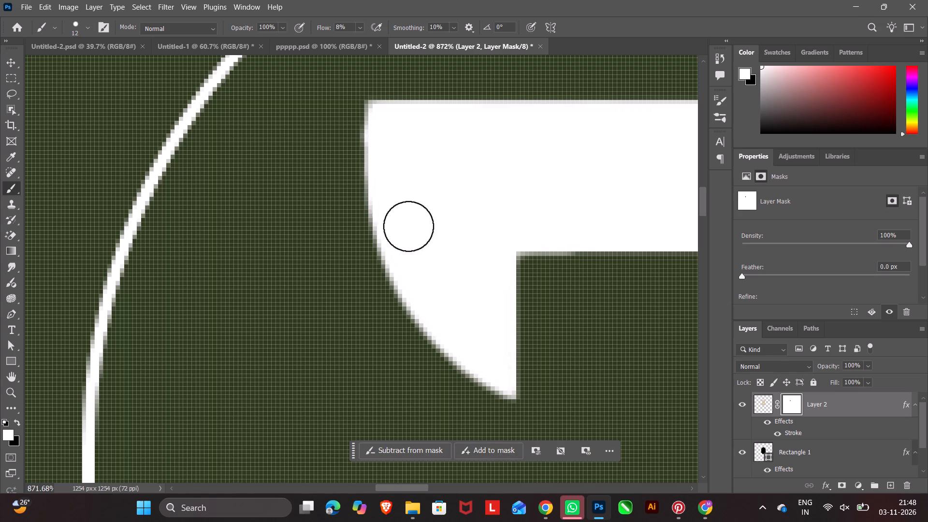
Subtract the bump on the outer edge of the monogram's top-left tip from the mask with the 12 px brush, and deselect the layer.
scroll(375, 252, "down", 14, "alt")
scroll(351, 234, "up", 6, "alt")
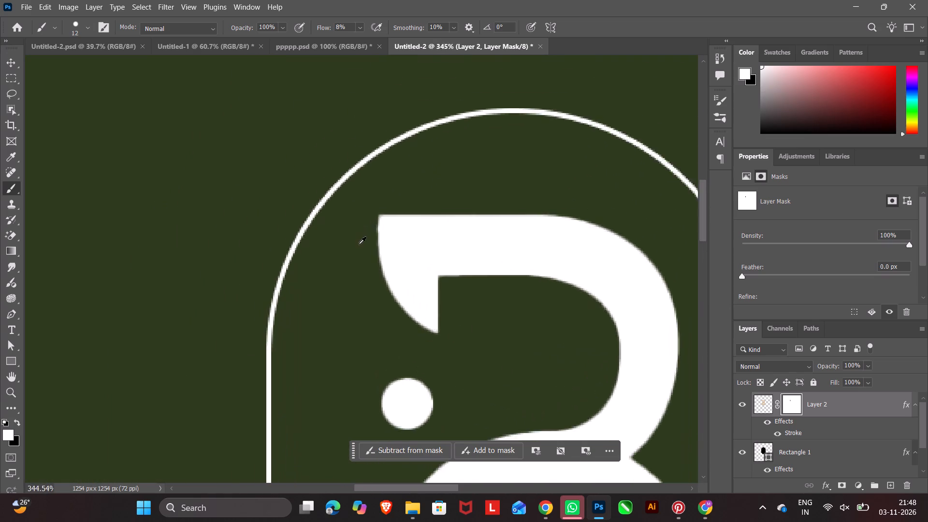
scroll(359, 244, "up", 16, "alt")
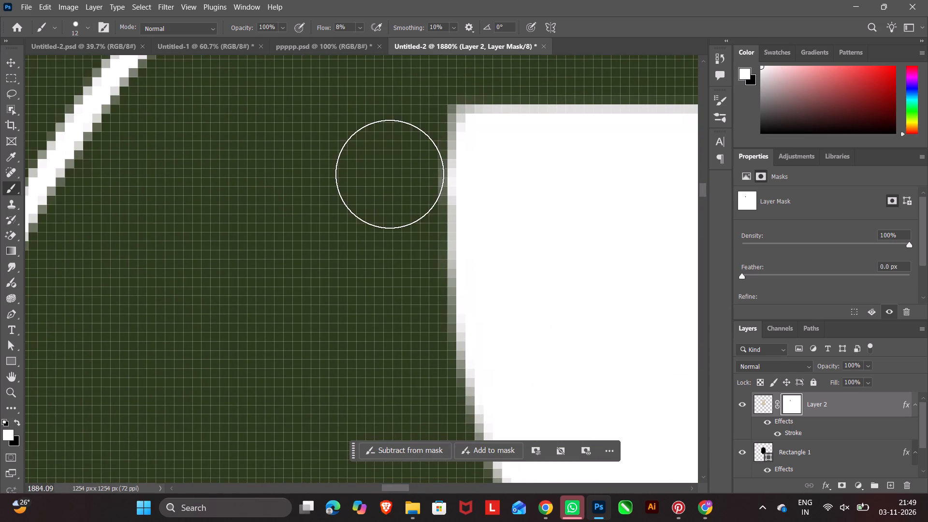
left_click(416, 450)
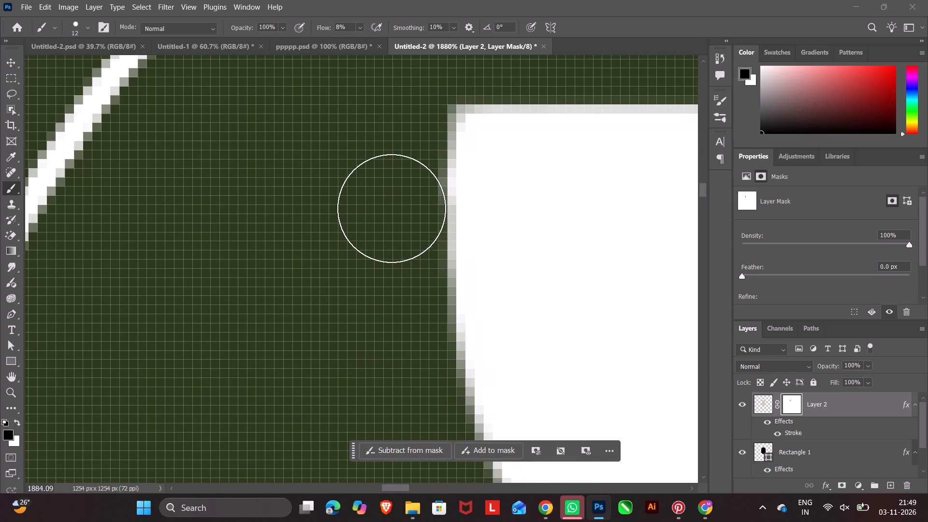
triple_click(392, 191)
left_click_drag(389, 176, 385, 162)
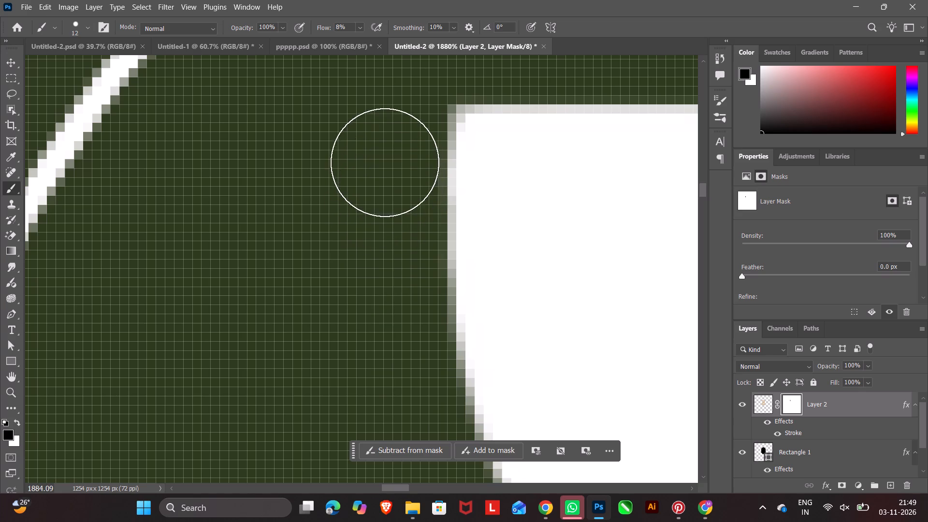
left_click_drag(385, 162, 387, 223)
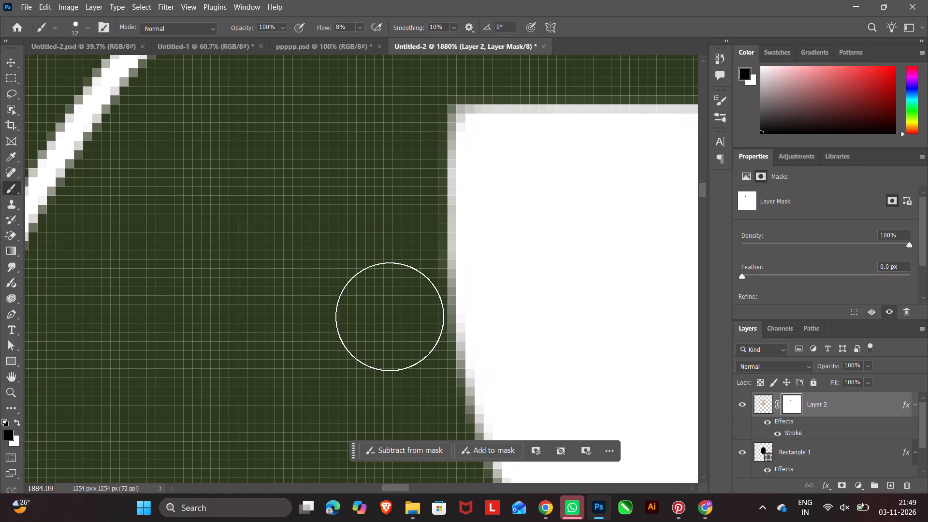
scroll(372, 331, "down", 20, "alt")
scroll(372, 331, "down", 8, "alt")
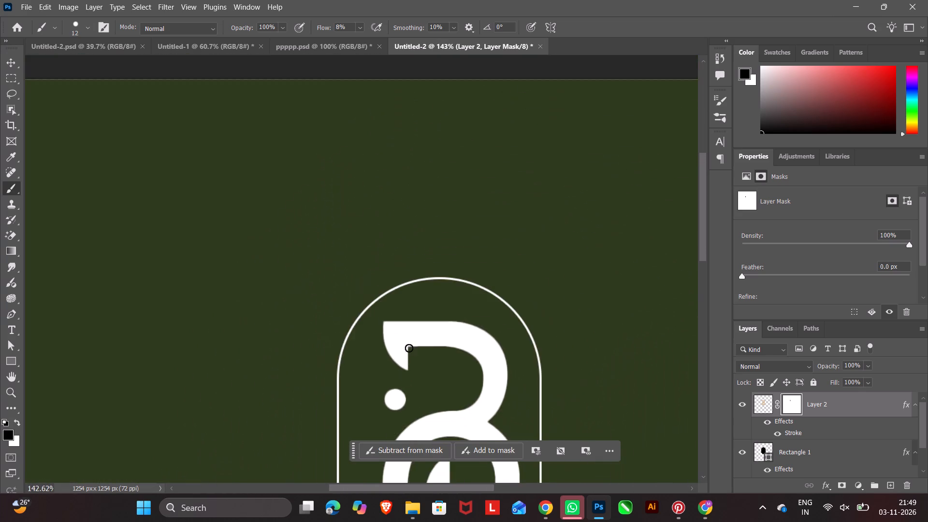
scroll(466, 352, "down", 18)
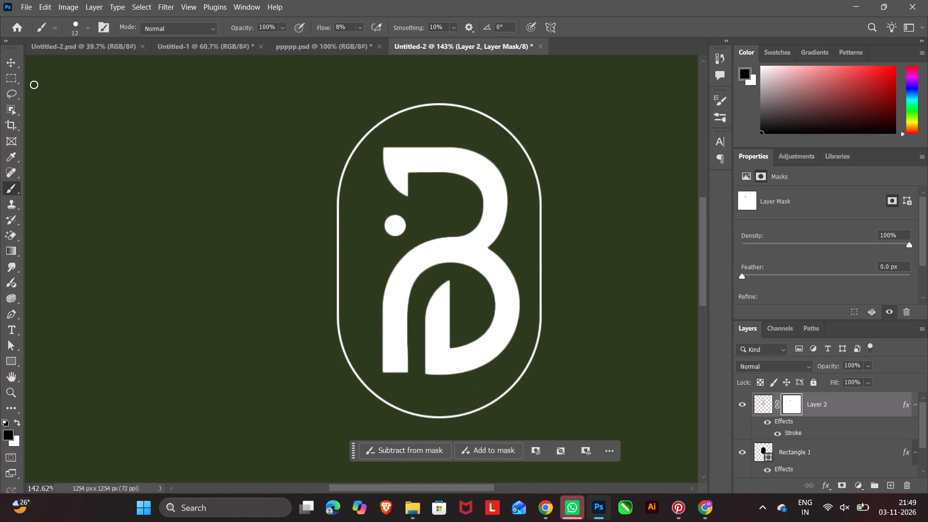
left_click(12, 62)
left_click(162, 159)
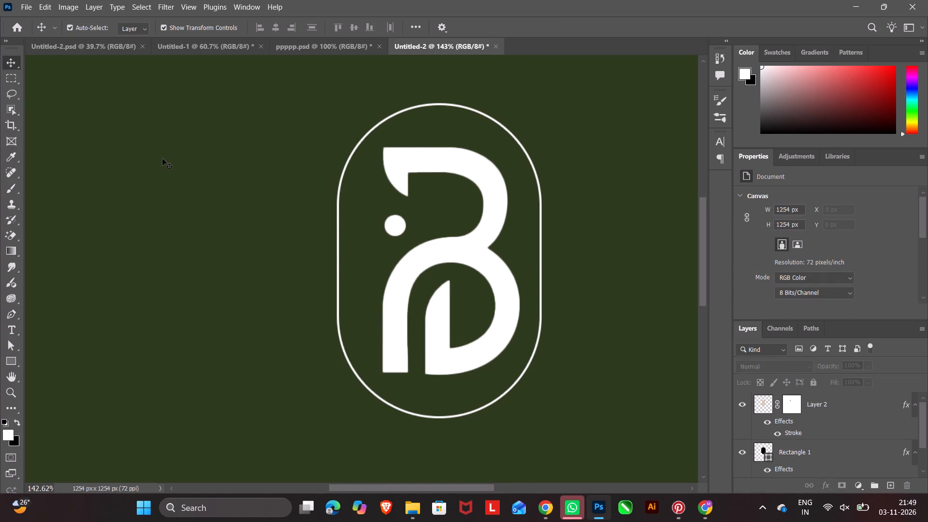
Stretch the capsule outline downward to about 488 px high, keeping its top edge and width fixed.
left_click(465, 416)
left_click(465, 415)
left_click_drag(438, 419, 438, 419)
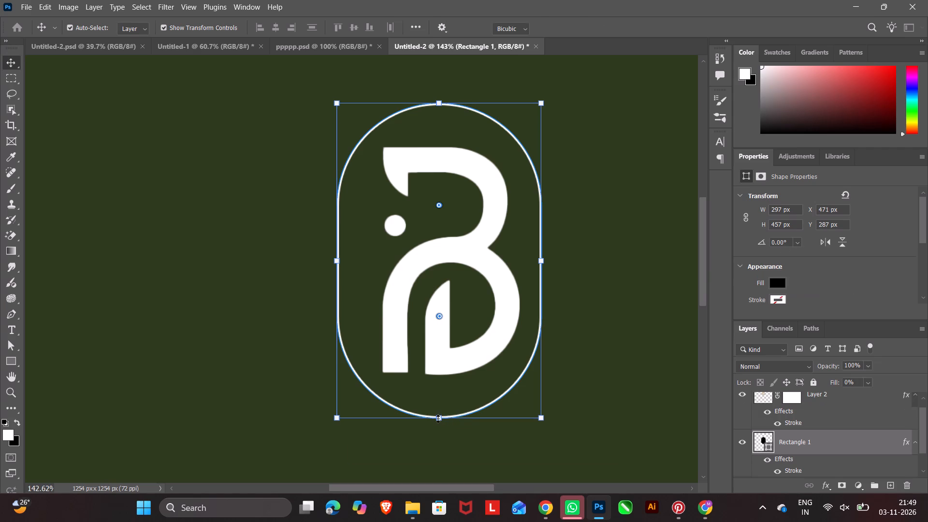
left_click_drag(438, 419, 438, 435)
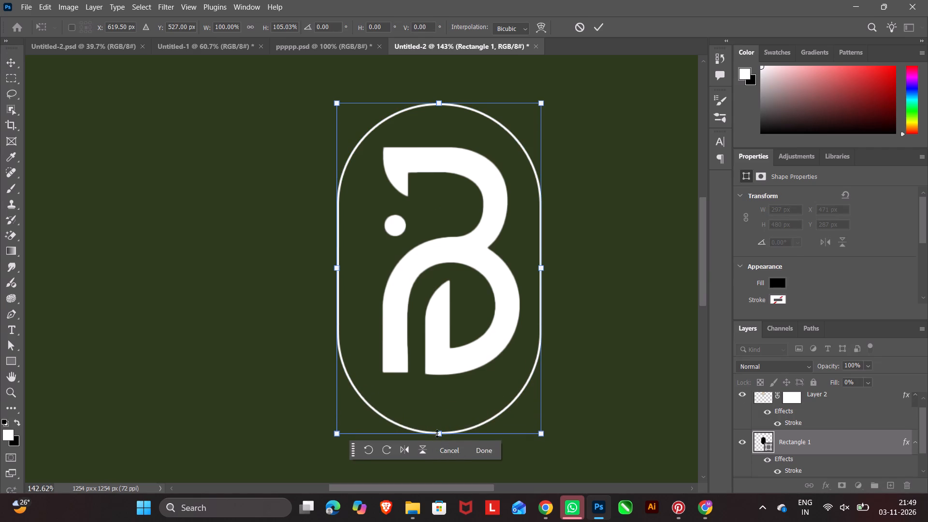
left_click_drag(438, 435, 439, 440)
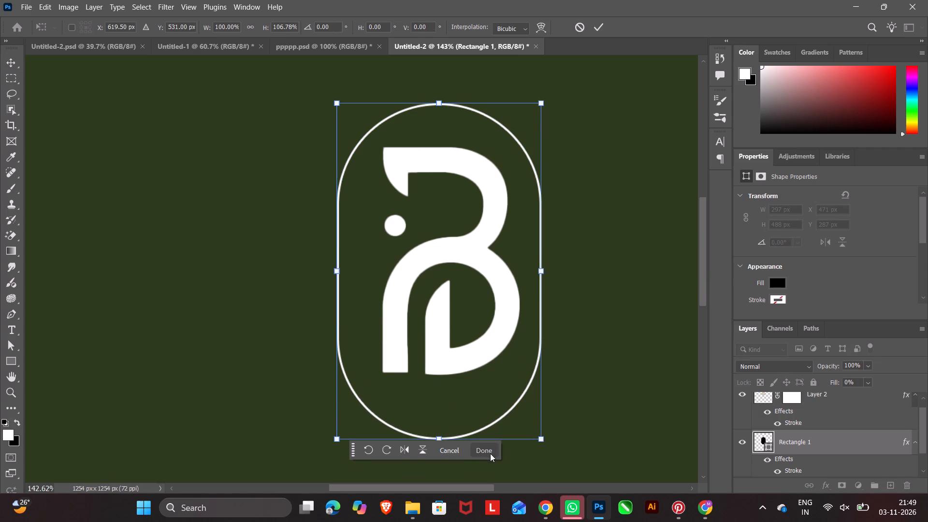
left_click(490, 453)
Reposition the monogram inside the taller capsule to X 525 px, Y 365 px.
left_click(464, 363)
left_click_drag(464, 358, 461, 358)
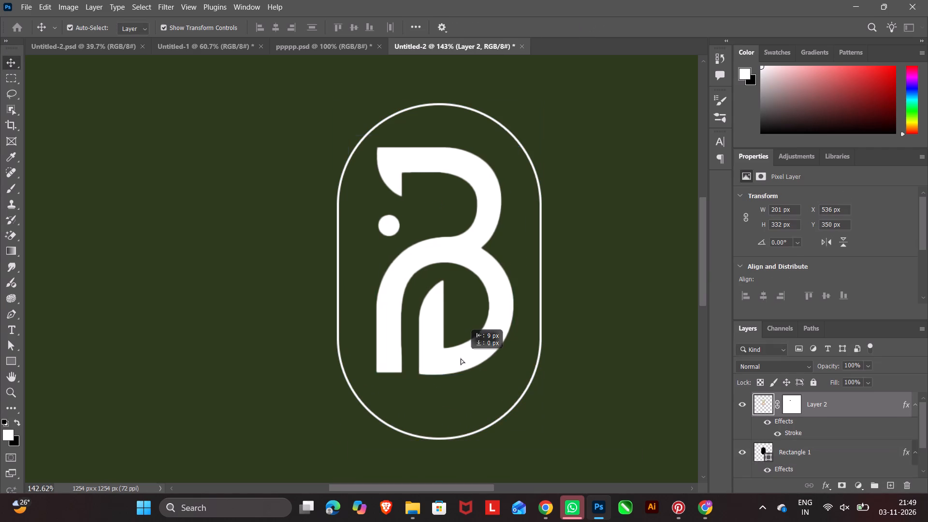
left_click_drag(461, 358, 462, 367)
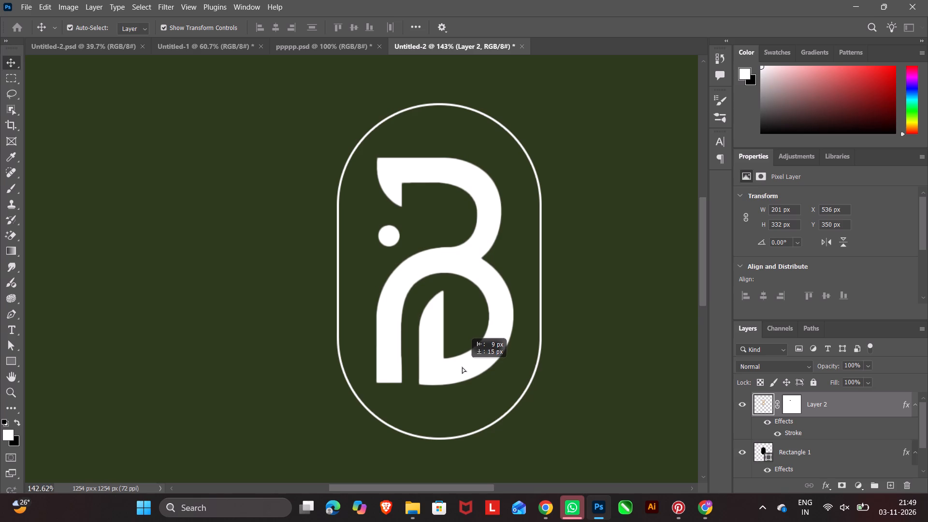
left_click_drag(462, 367, 464, 367)
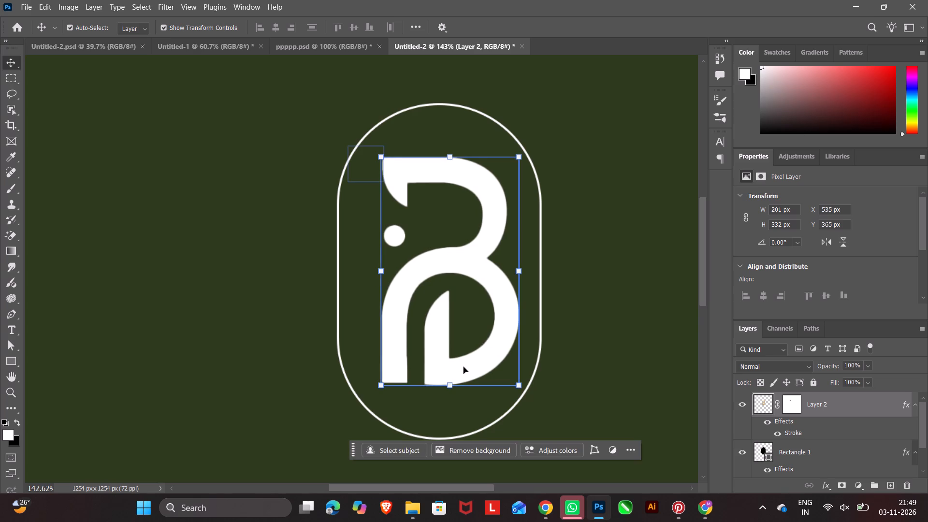
key("Left")
key("Left")
key("Left")
key("Left")
key("Left")
key("Left")
key("Left")
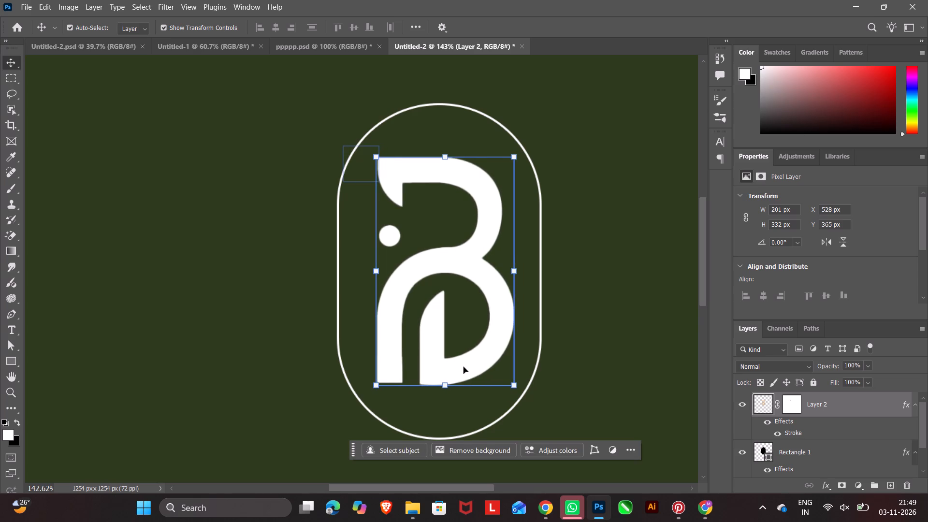
key("Left")
key("Left")
key("Left")
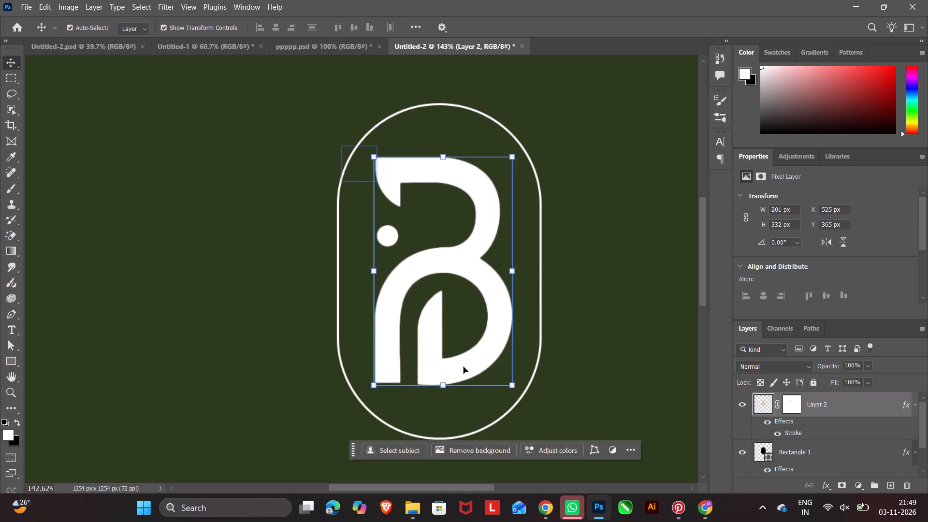
Nudge the monogram horizontally within the capsule outline to X 524 px, and deselect the layer.
key("Left")
key("Left")
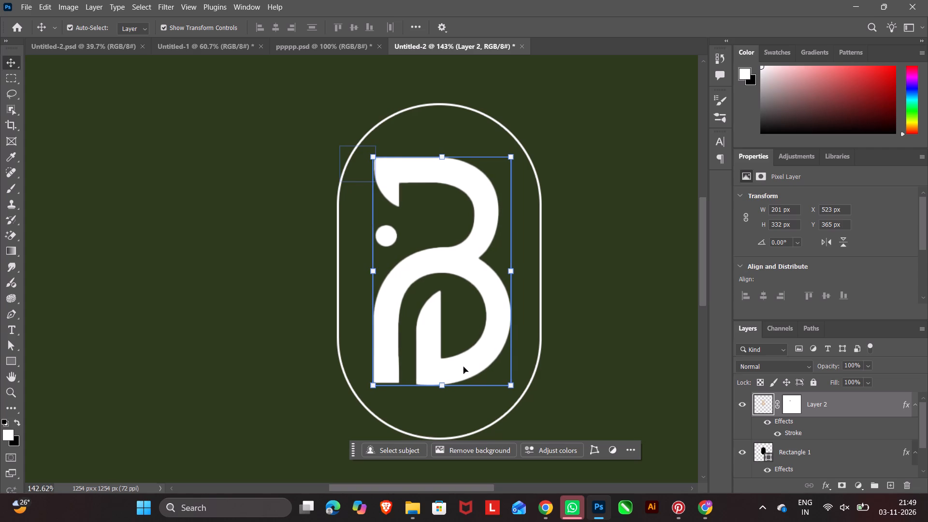
key("Left")
left_click(600, 371)
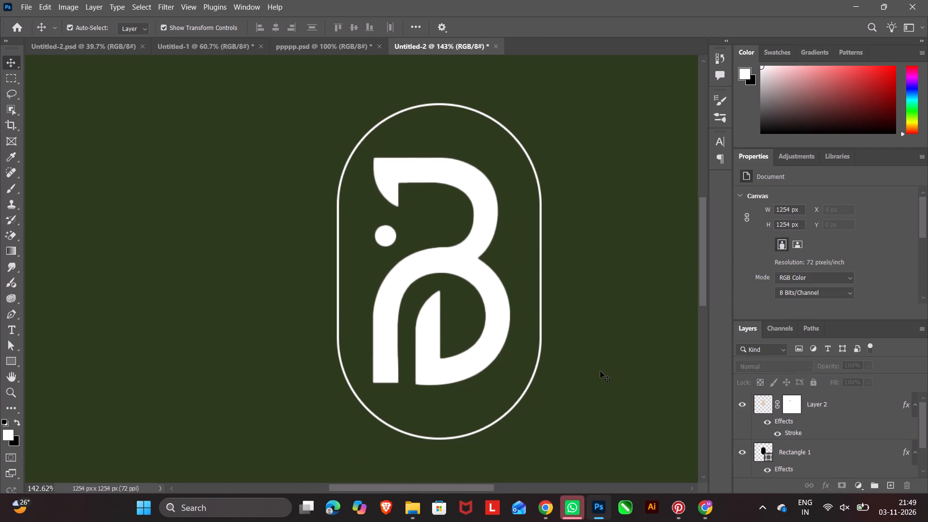
left_click(491, 334)
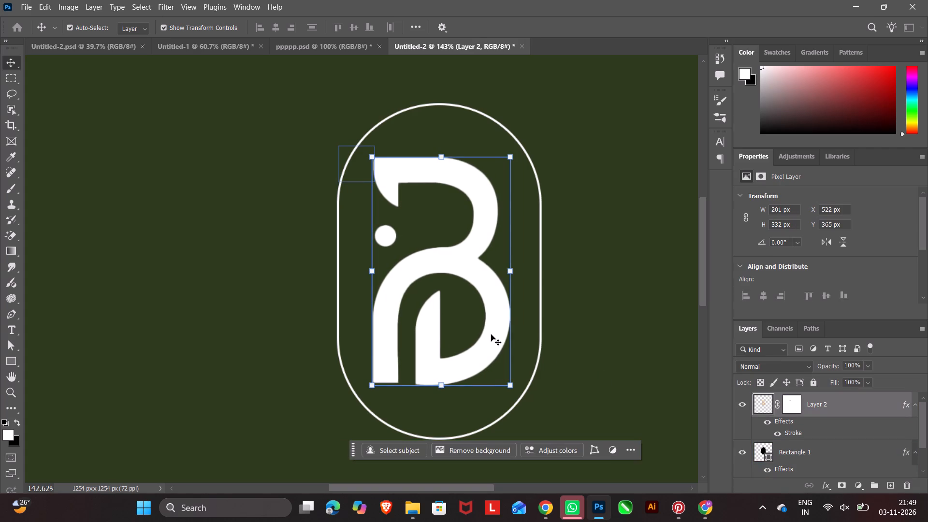
key("Right")
key("Right")
key("Right")
key("Right")
key("Left")
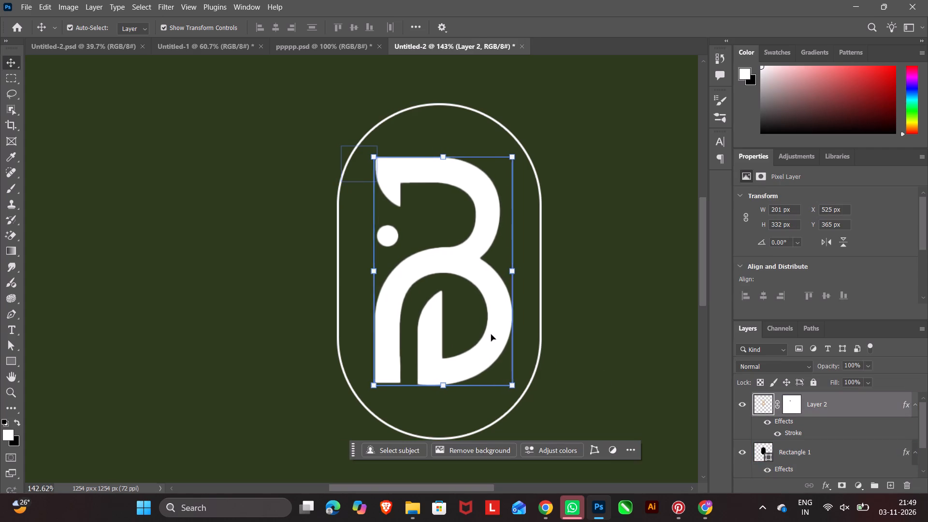
key("Left")
left_click(633, 351)
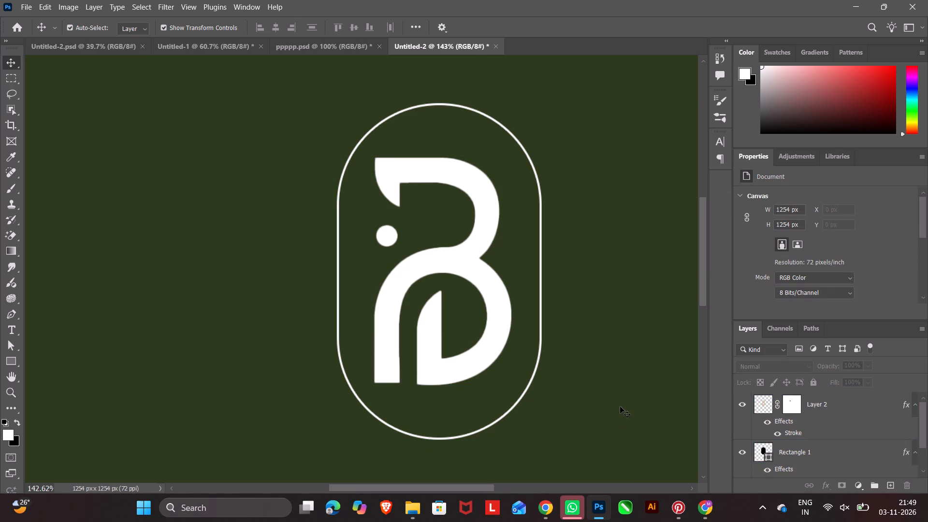
Recolour the start stop of the monogram's stroke gradient to a soft gold at hue 45°, keeping the other end white.
left_click(437, 343)
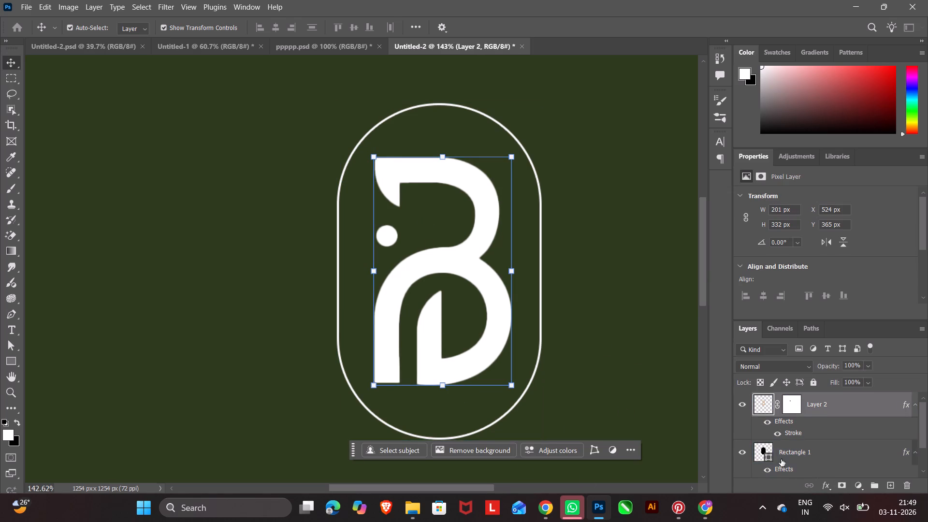
left_click(775, 435)
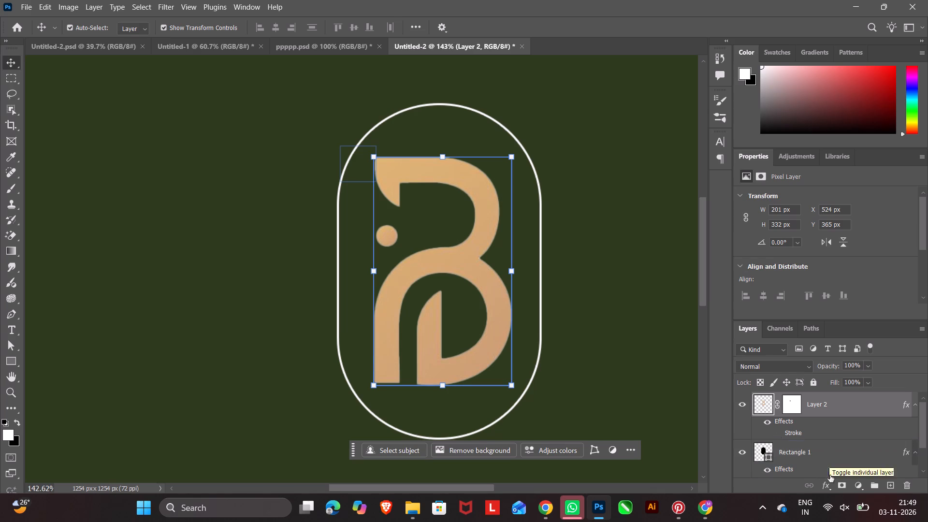
double_click(797, 432)
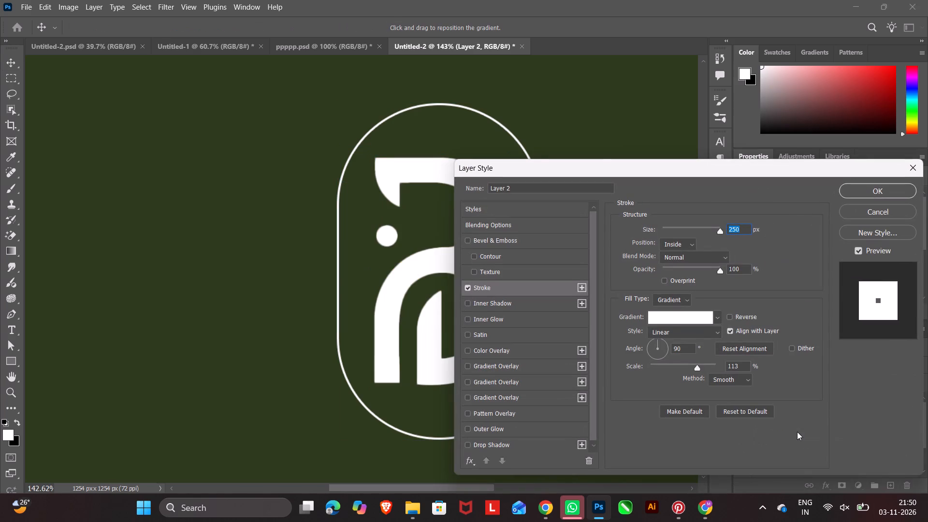
left_click(717, 316)
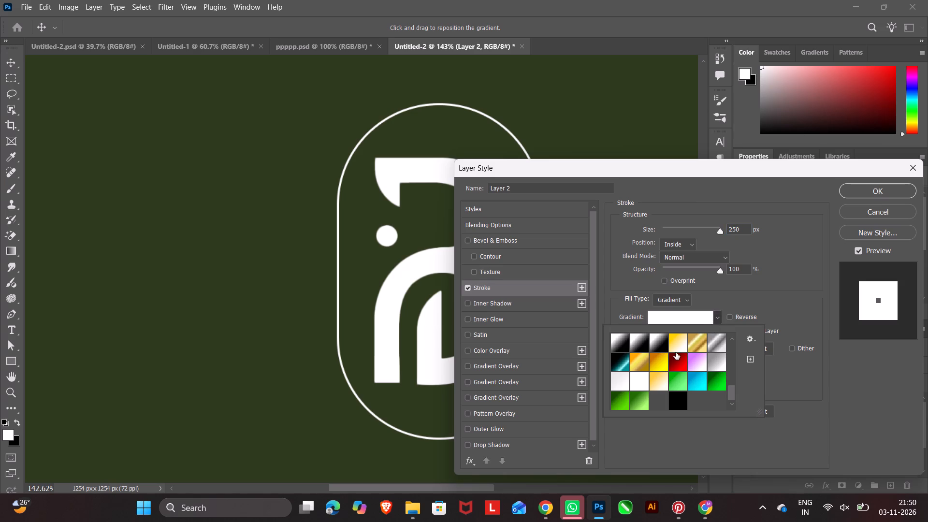
left_click(709, 319)
left_click(663, 360)
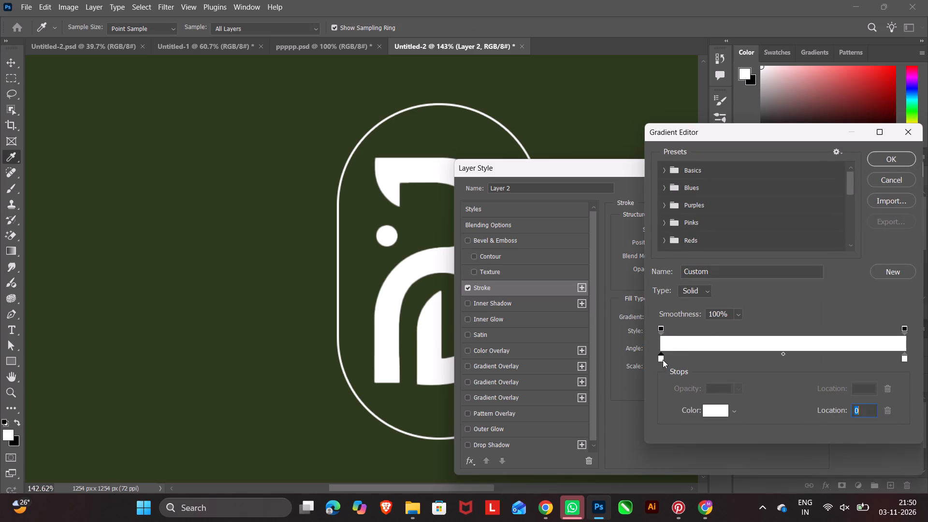
left_click(663, 360)
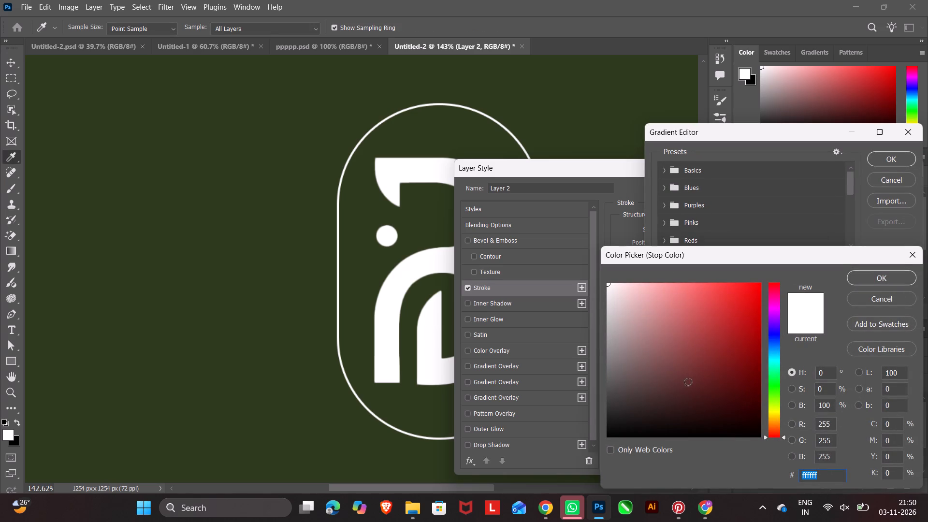
left_click(690, 349)
left_click_drag(765, 435, 762, 416)
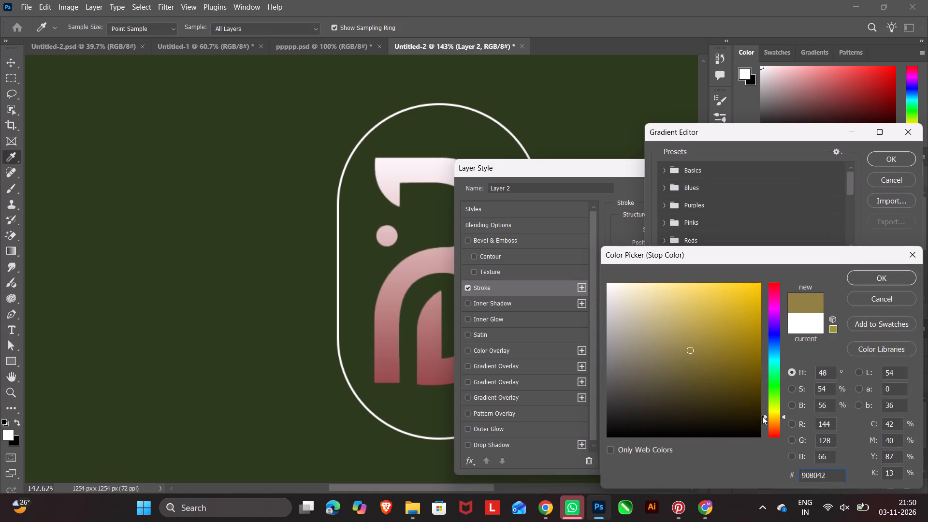
left_click_drag(762, 416, 761, 418)
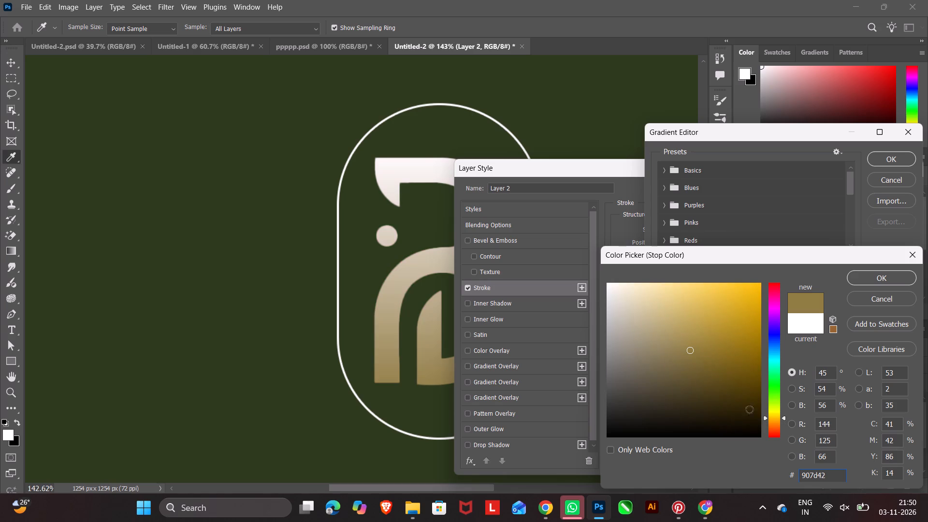
left_click_drag(679, 348, 670, 319)
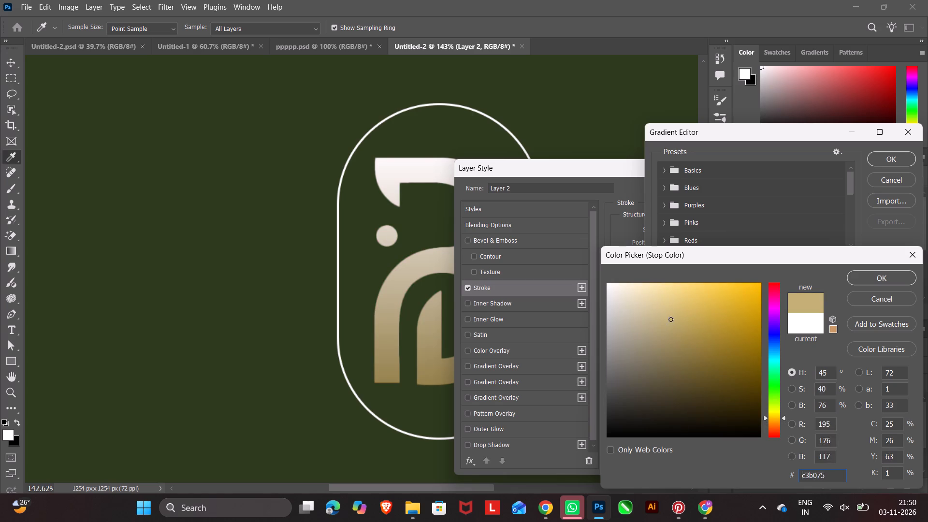
left_click_drag(670, 319, 677, 304)
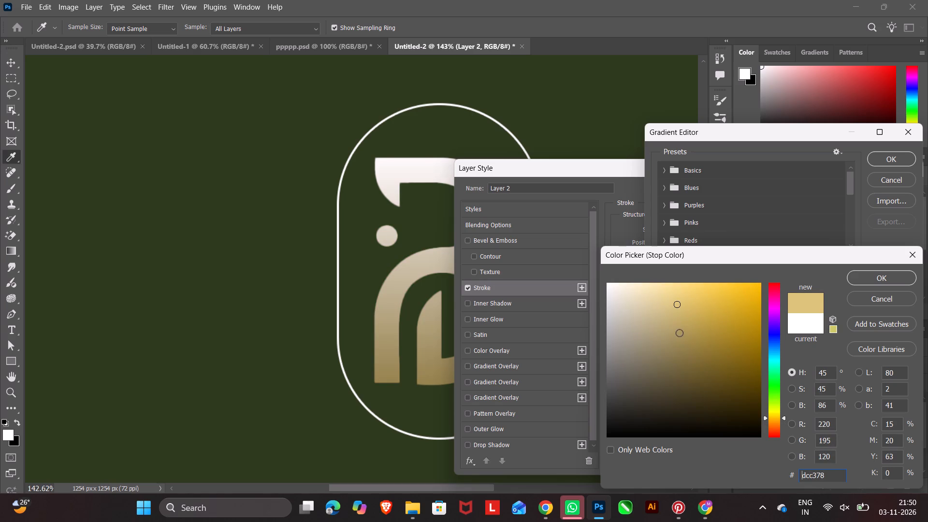
left_click_drag(674, 348, 674, 304)
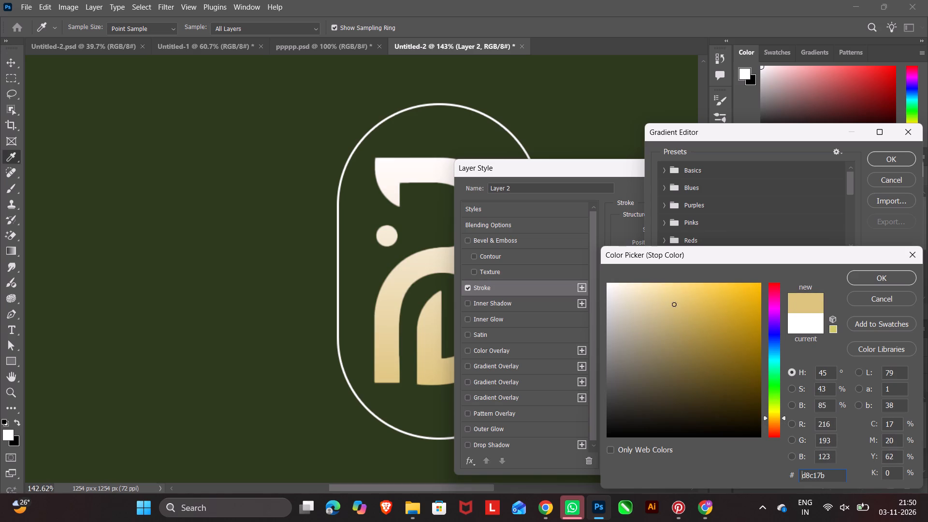
left_click_drag(674, 304, 677, 311)
left_click(869, 279)
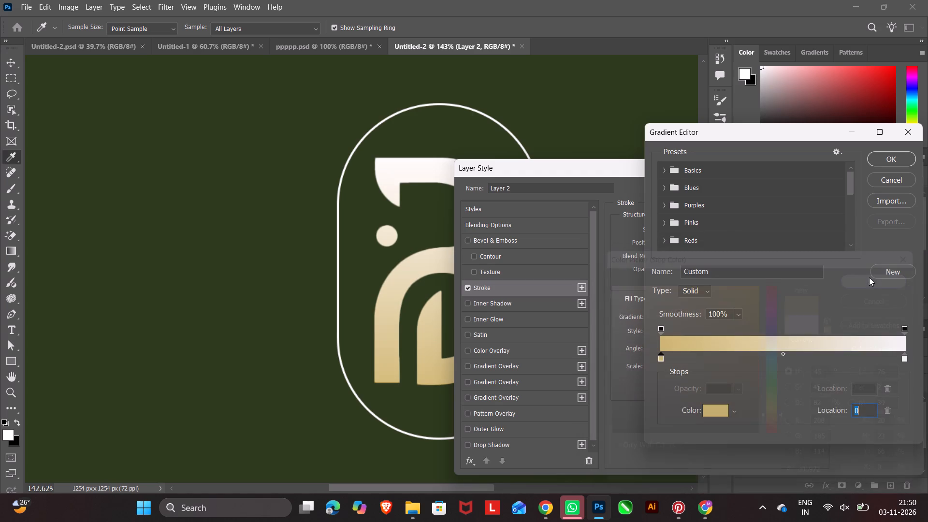
left_click(903, 159)
left_click(888, 189)
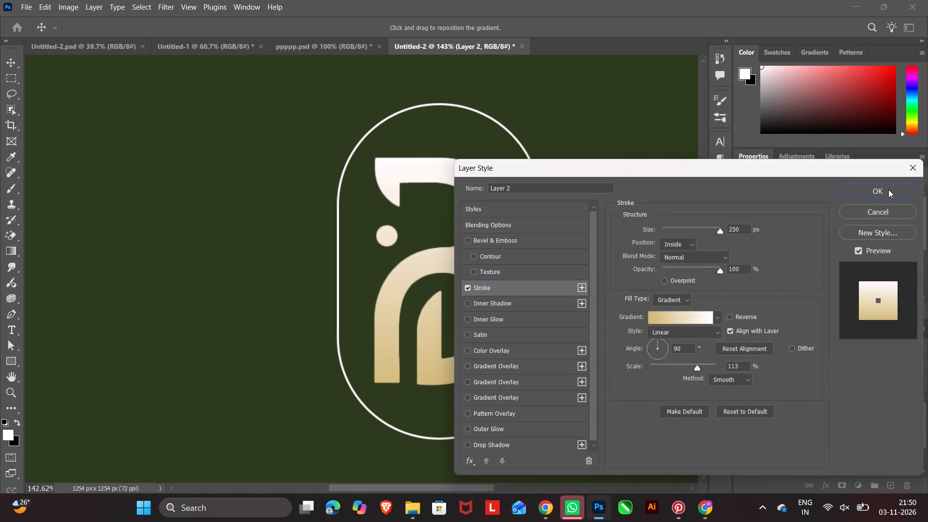
left_click(658, 217)
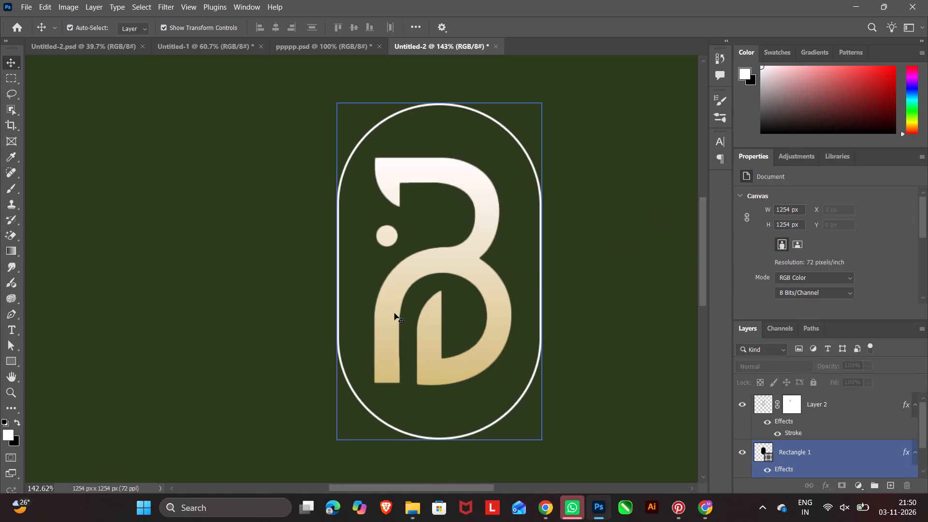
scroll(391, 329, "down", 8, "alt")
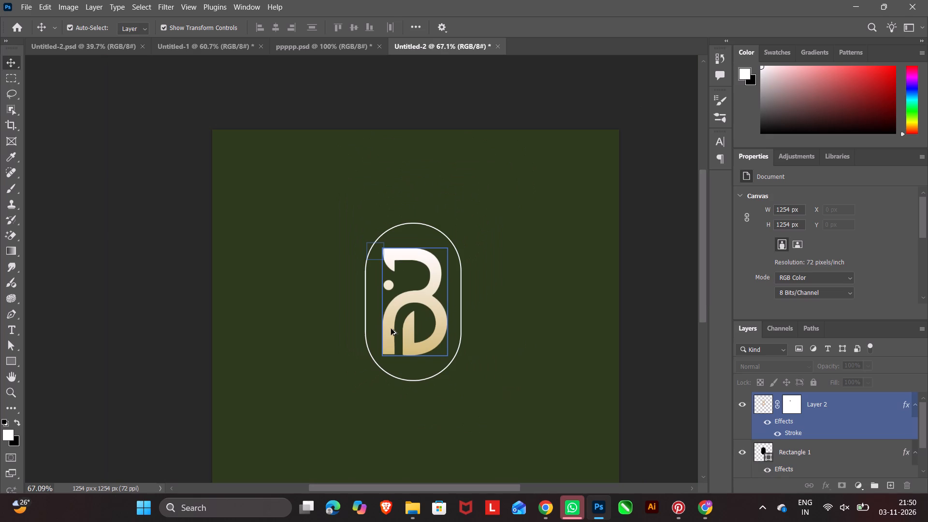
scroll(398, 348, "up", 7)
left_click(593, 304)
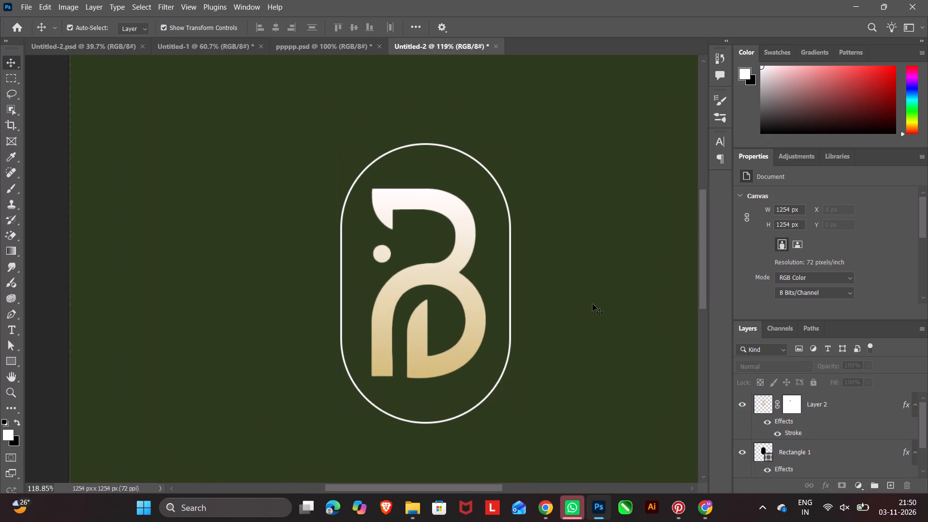
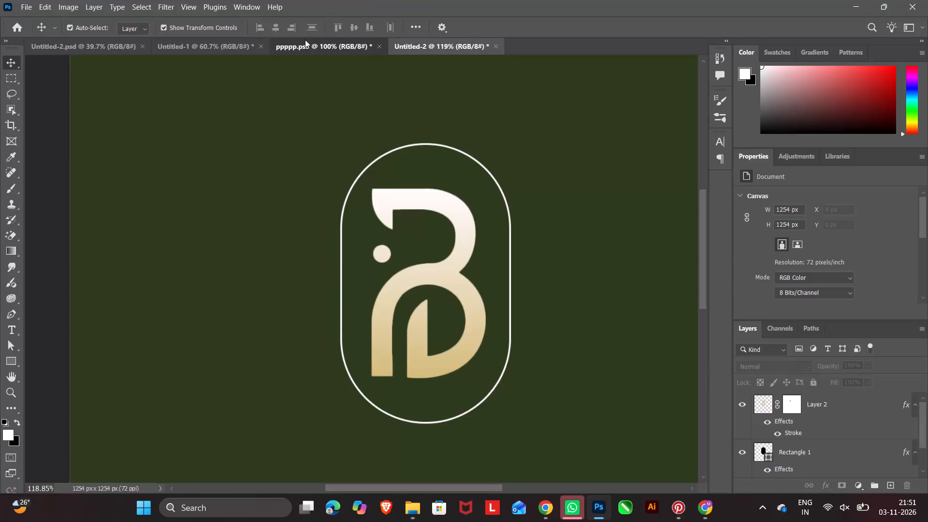
Copy the orange white-outlined circle from ppppp.psd and paste it into the Untitled-2 capsule logo document above the capsule layer.
left_click(294, 298)
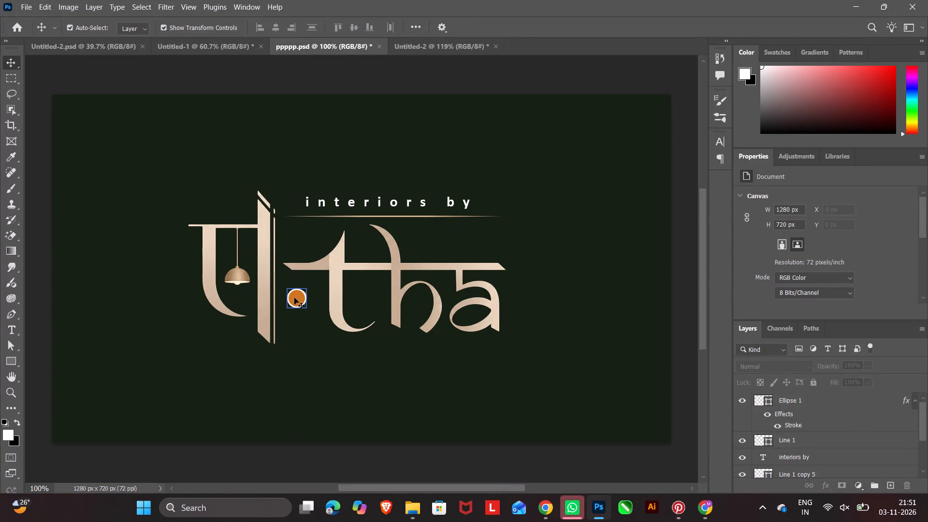
key("ctrl+c")
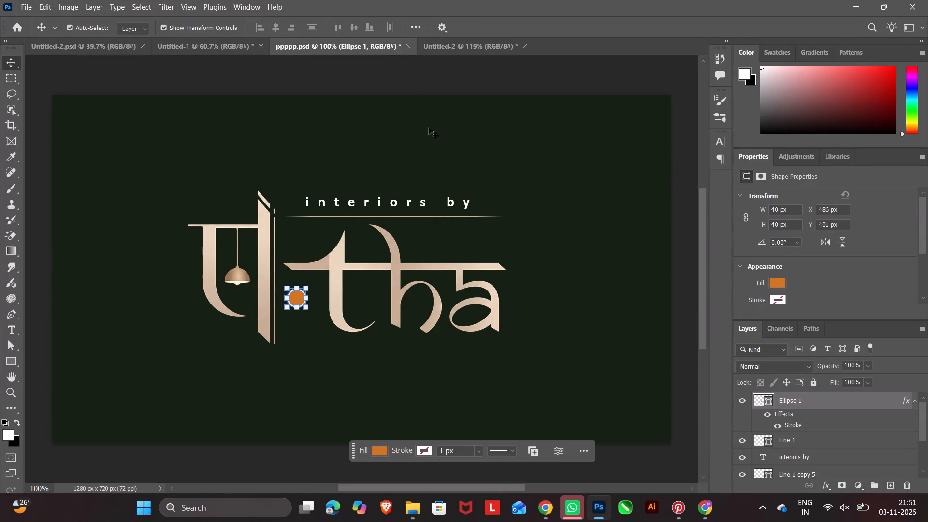
left_click(473, 46)
left_click(396, 261)
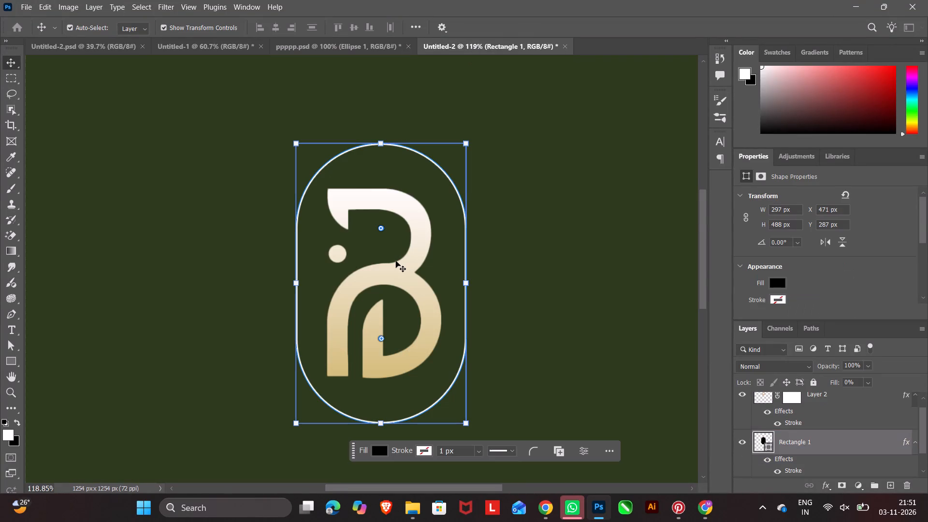
key("ctrl+v")
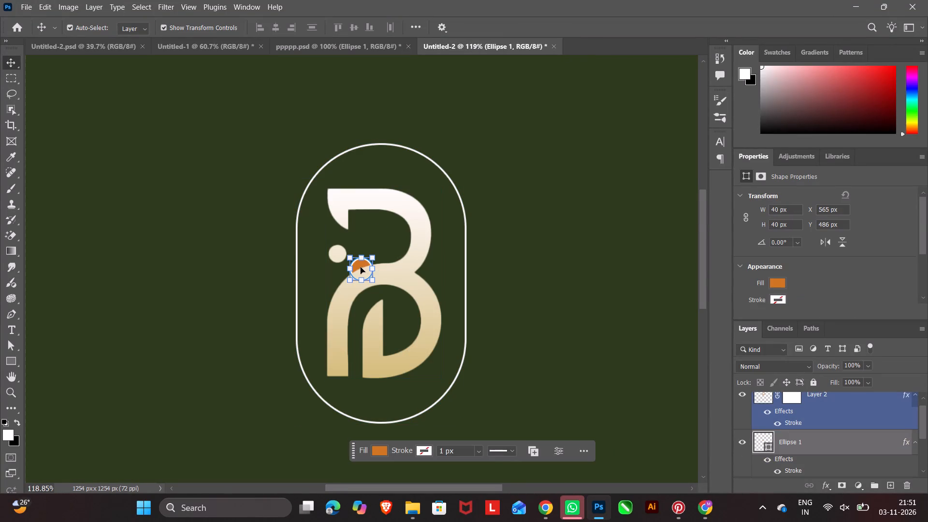
Position the pasted orange circle over the monogram's dot at X 523 px, Y 460 px.
left_click_drag(360, 266, 334, 250)
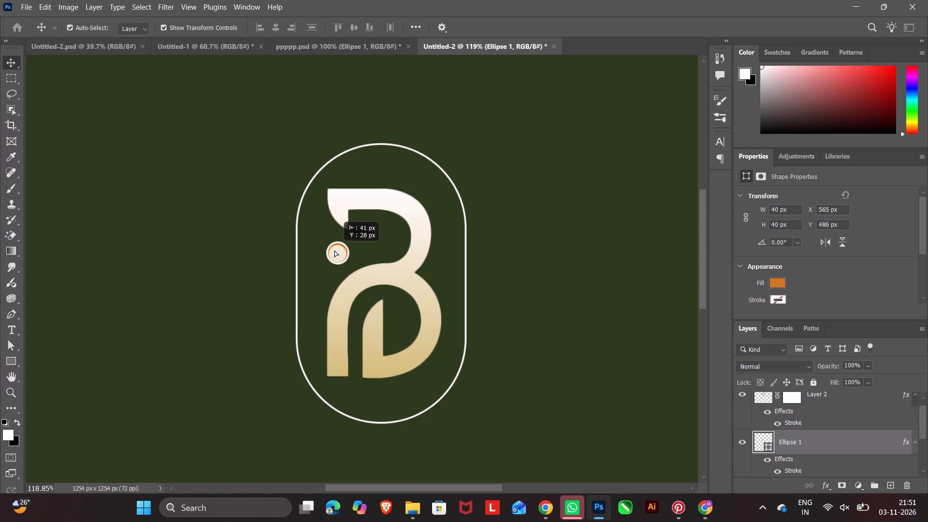
left_click_drag(334, 250, 333, 251)
key("Left")
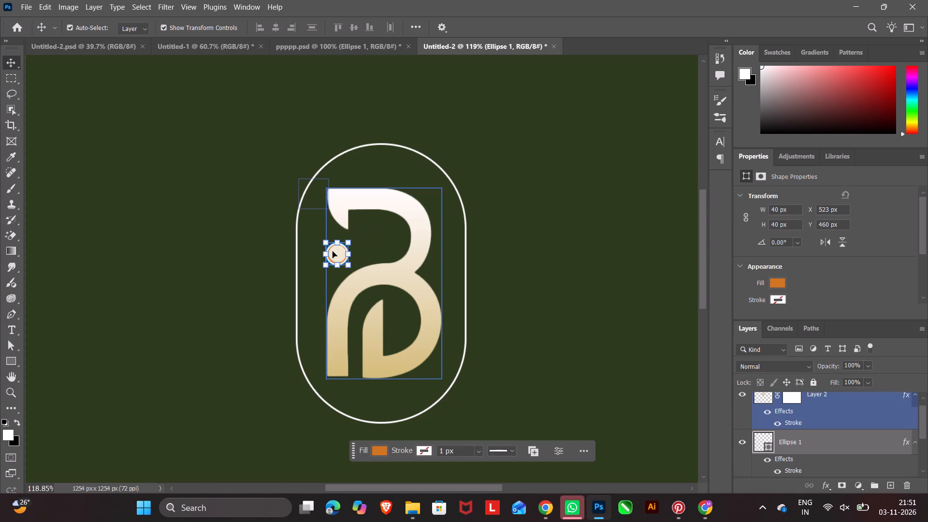
Move the Ellipse 1 layer above the monogram's Layer 2 in the stacking order, and deselect it.
left_click_drag(818, 445, 815, 397)
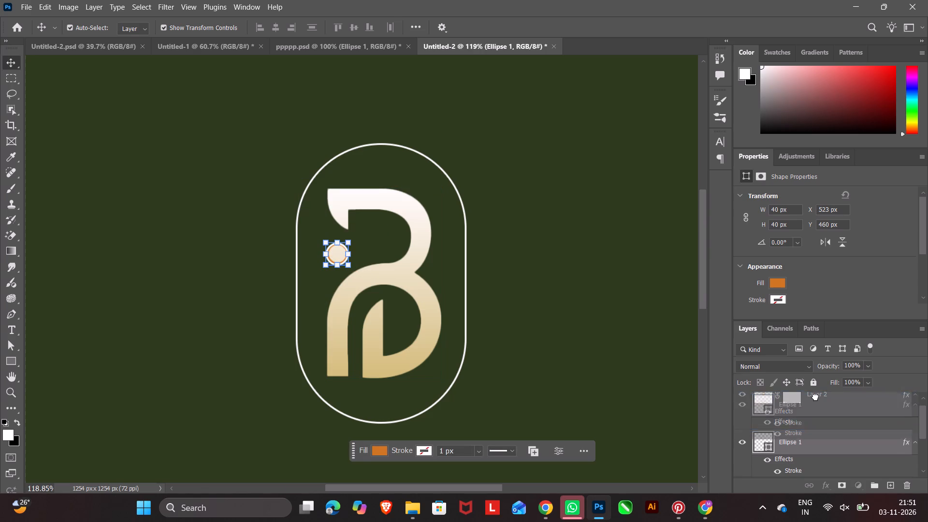
left_click_drag(815, 397, 811, 394)
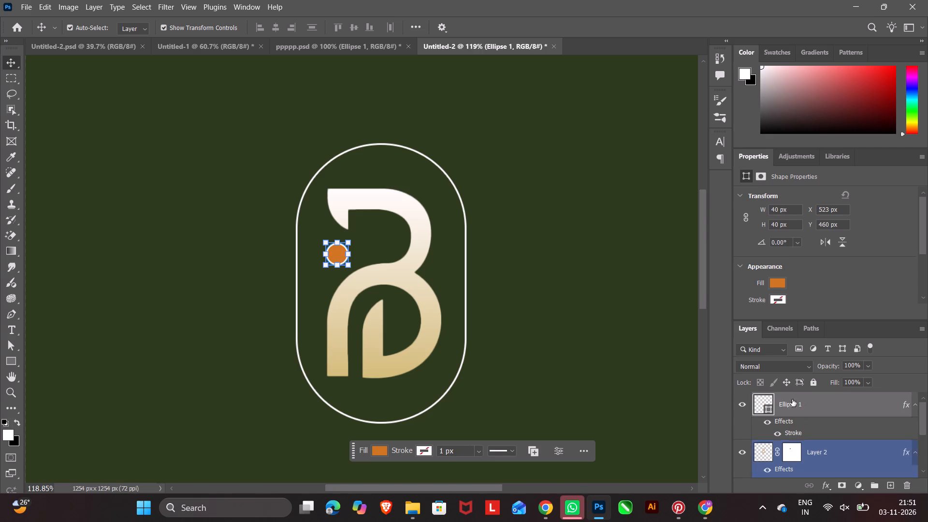
double_click(565, 315)
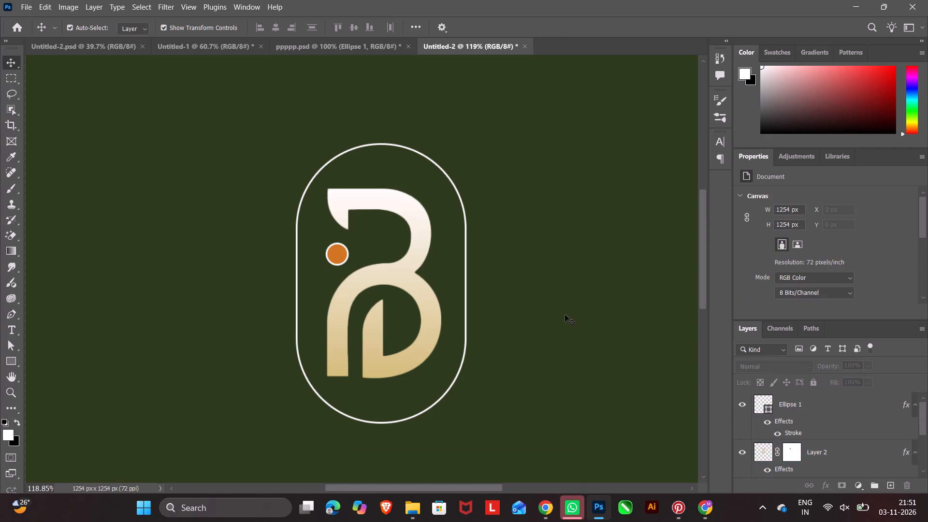
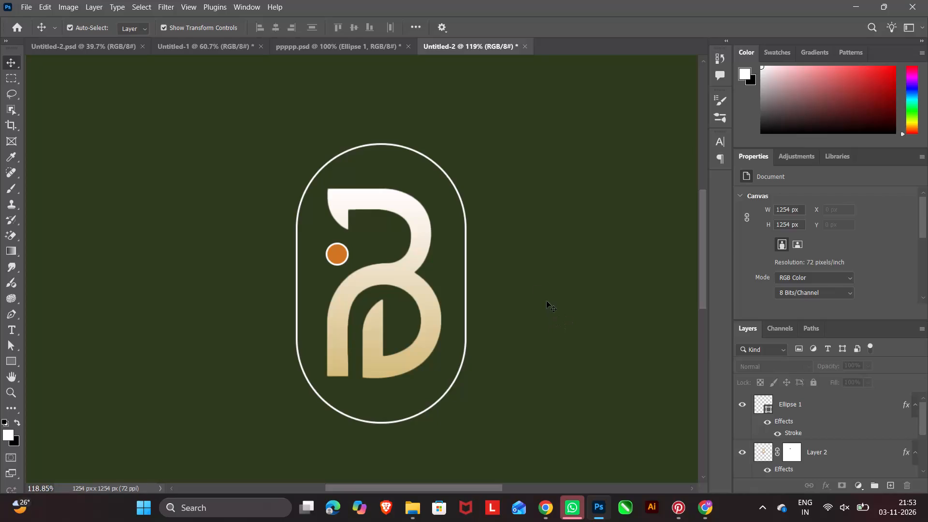
Change the gold stop of the monogram's stroke gradient on Layer 2 to a darker, richer gold, keeping the white end.
left_click(594, 341)
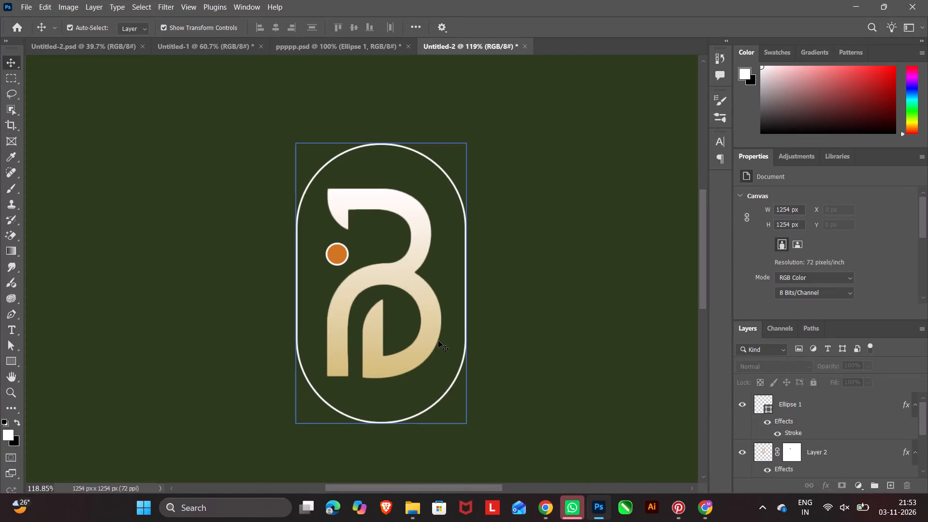
left_click(428, 335)
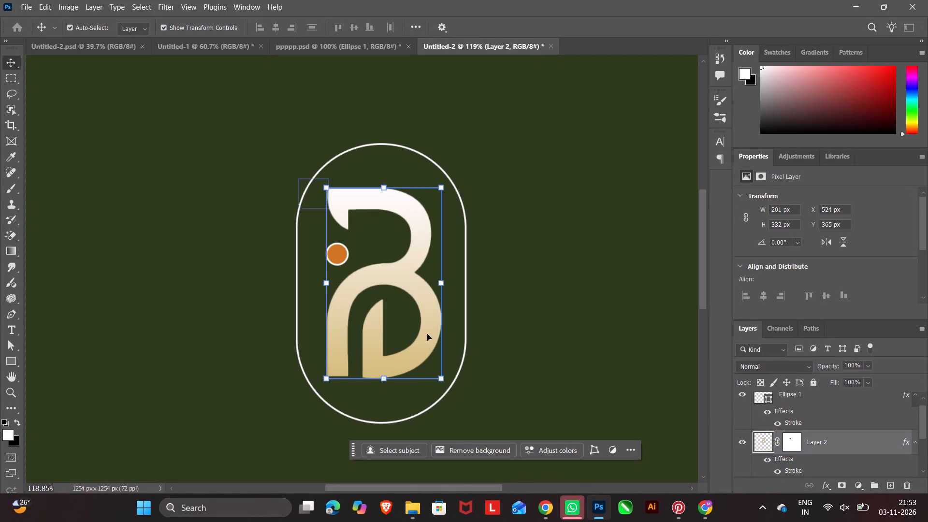
left_click(529, 328)
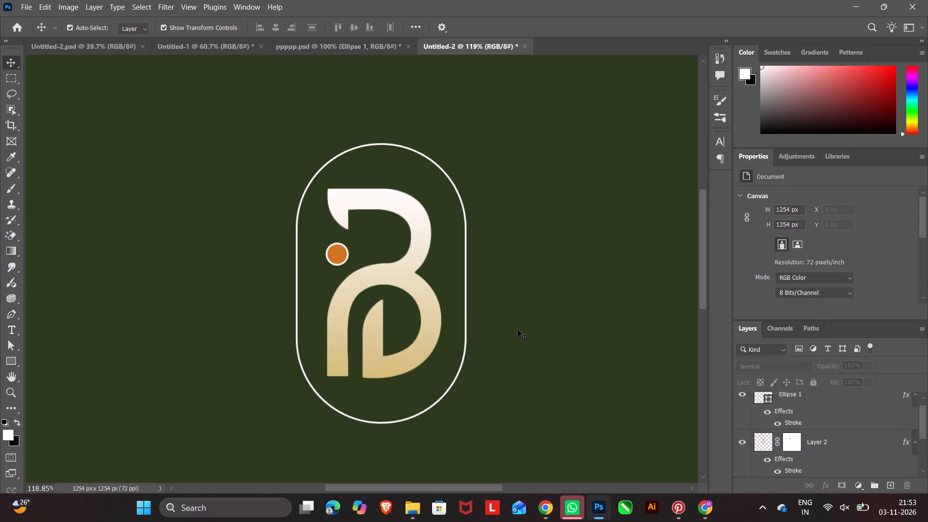
left_click(435, 339)
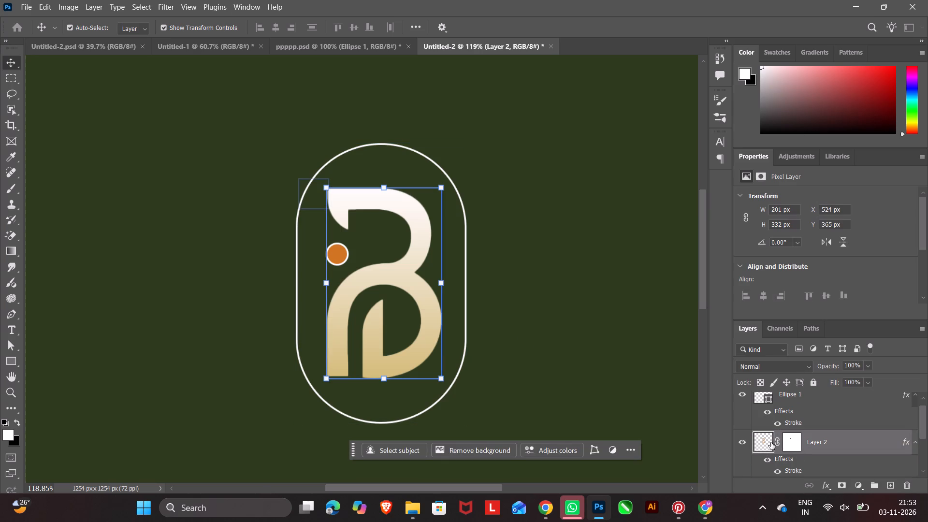
double_click(794, 468)
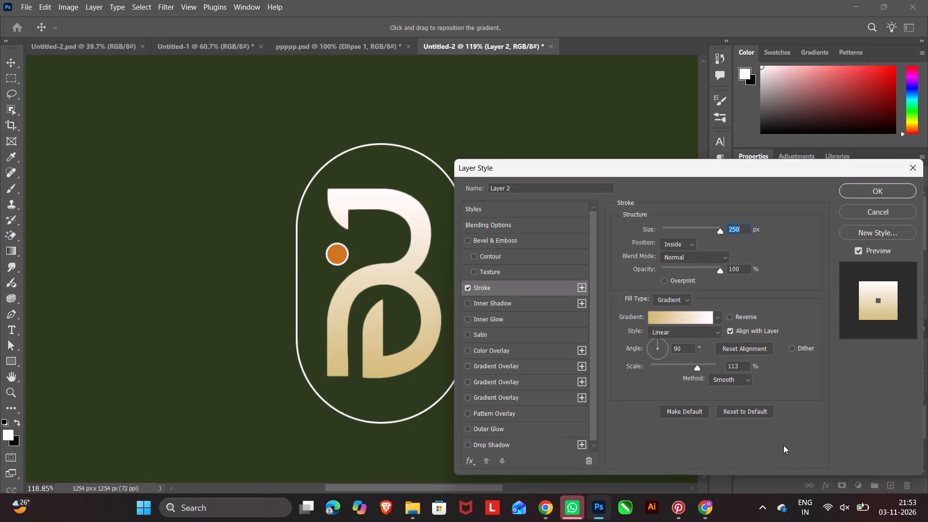
left_click(660, 317)
double_click(662, 360)
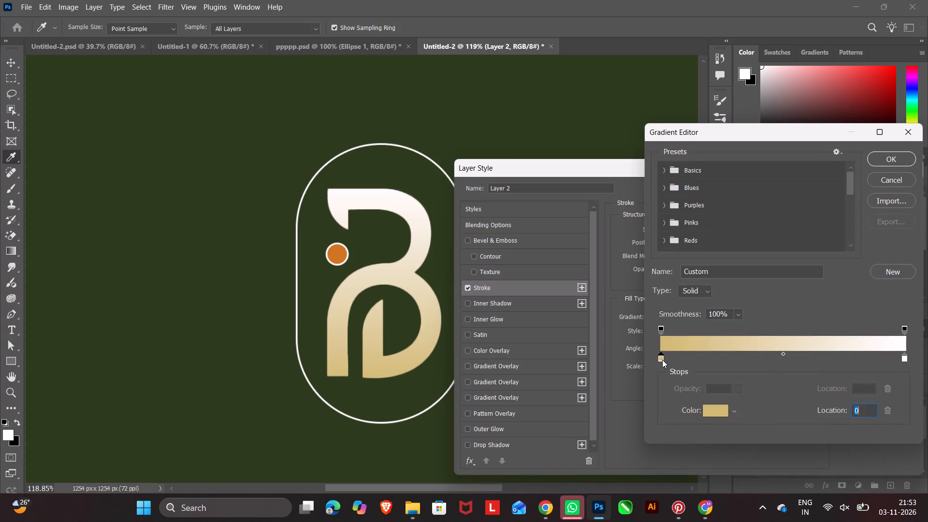
left_click_drag(688, 351, 725, 342)
left_click_drag(727, 353, 735, 329)
left_click(858, 277)
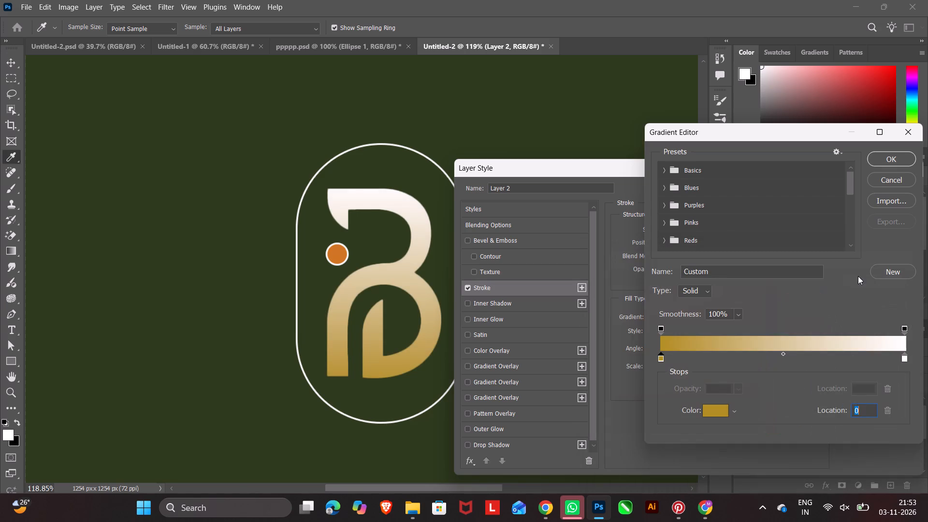
left_click(892, 158)
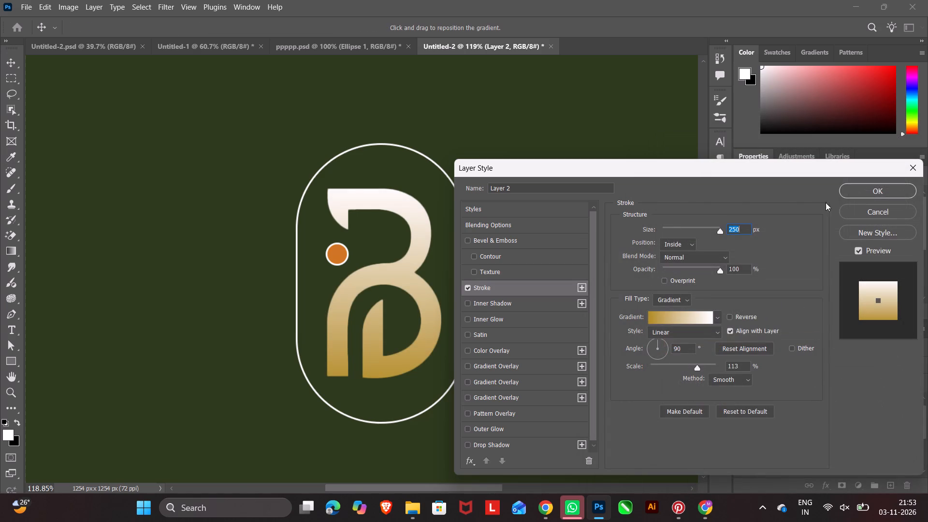
left_click(863, 188)
left_click(609, 208)
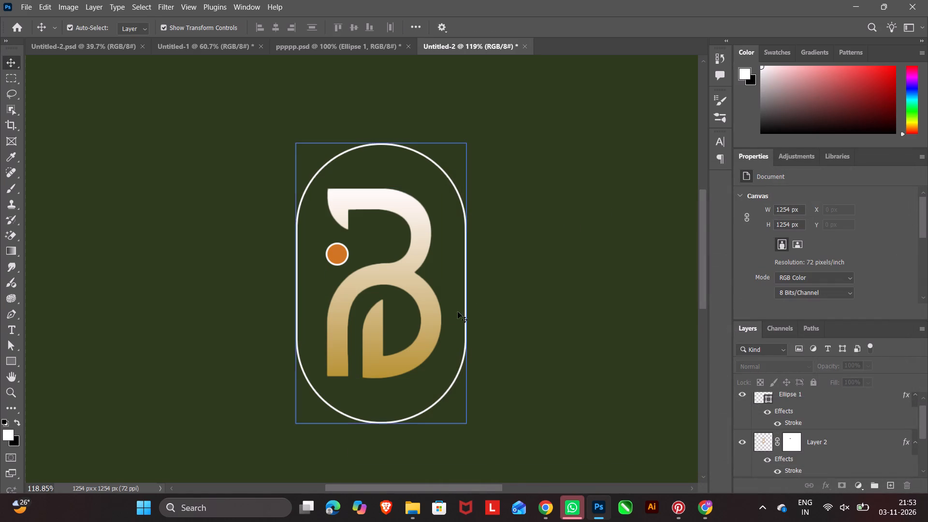
Nudge the monogram slightly to the right inside the capsule outline.
scroll(447, 317, "down", 9, "alt")
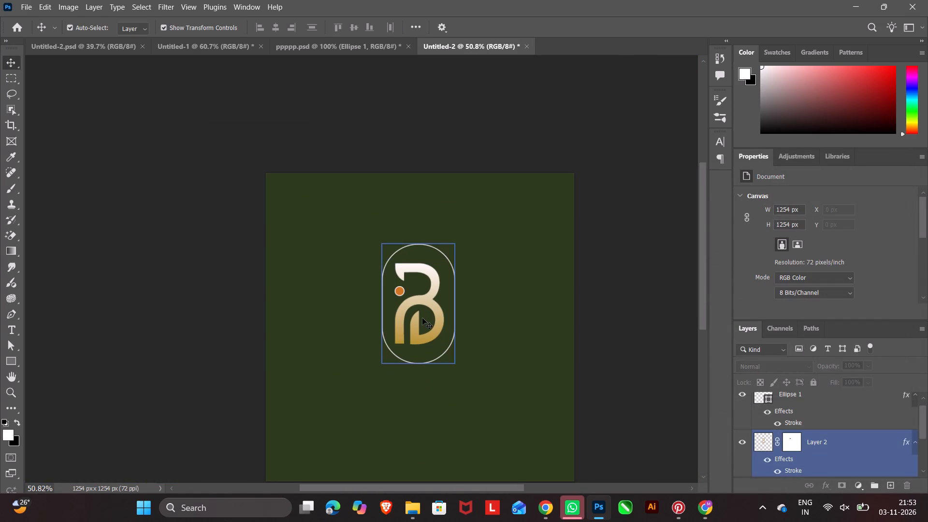
left_click(188, 42)
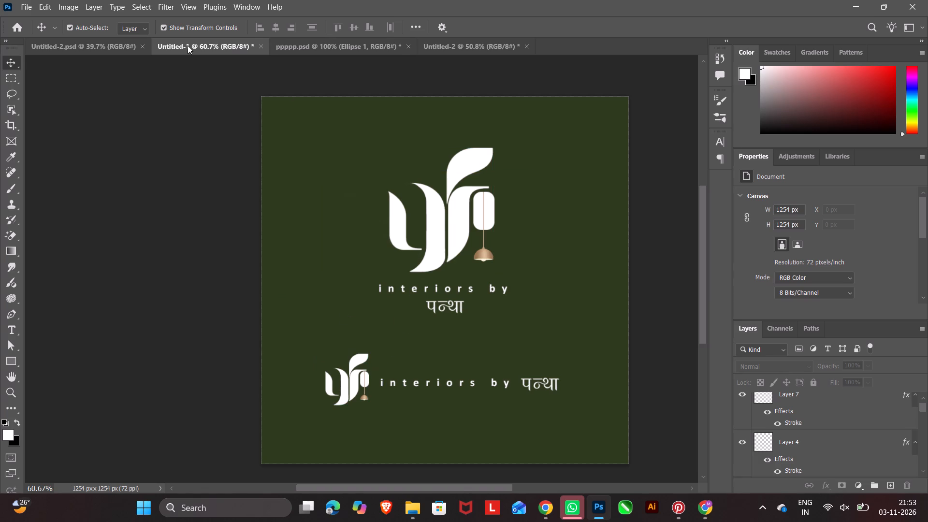
left_click(468, 45)
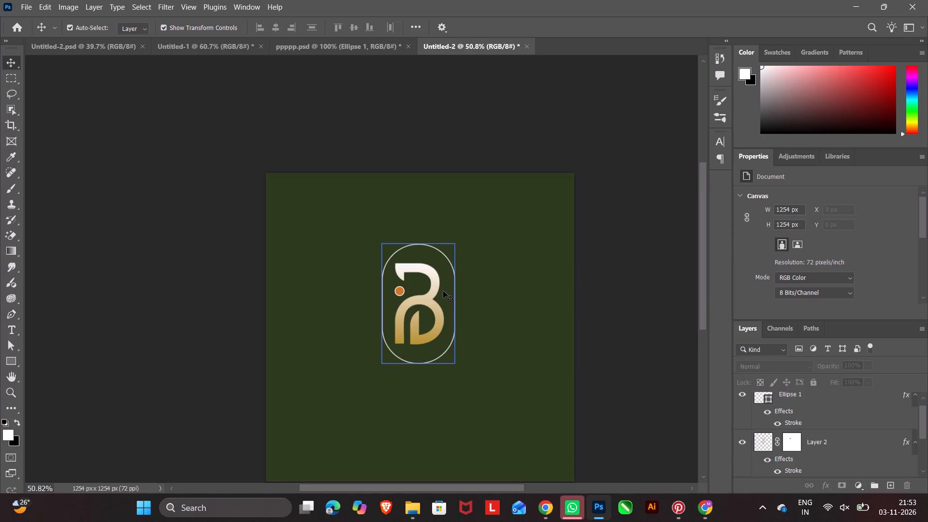
left_click(440, 321)
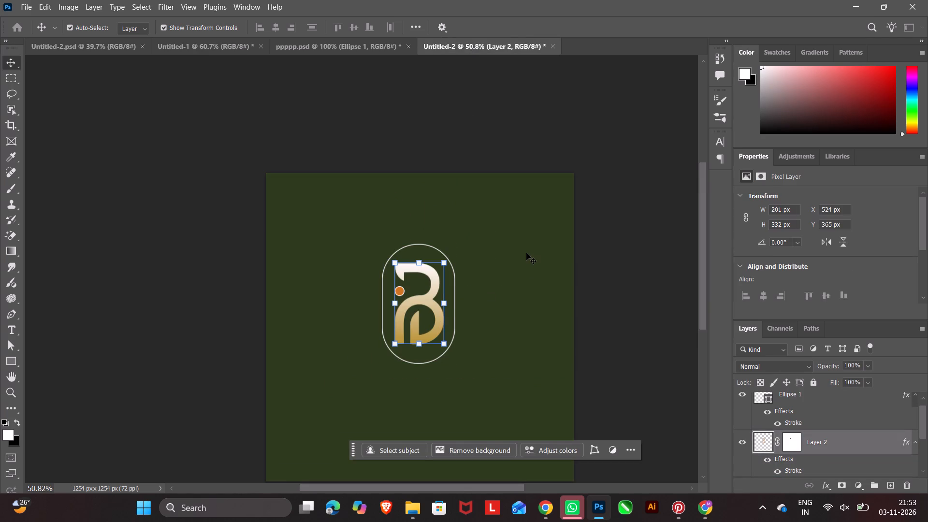
key("Right")
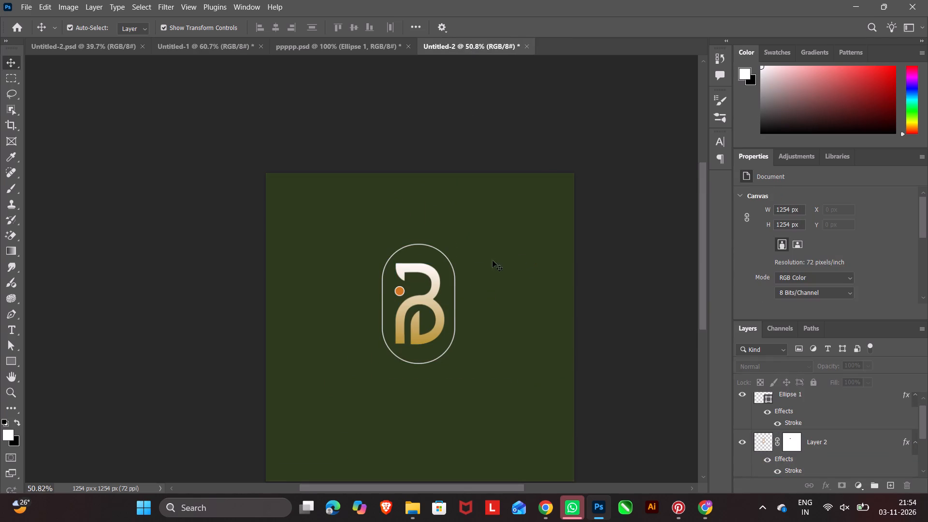
scroll(406, 279, "up", 9, "alt")
scroll(406, 292, "down", 3, "alt")
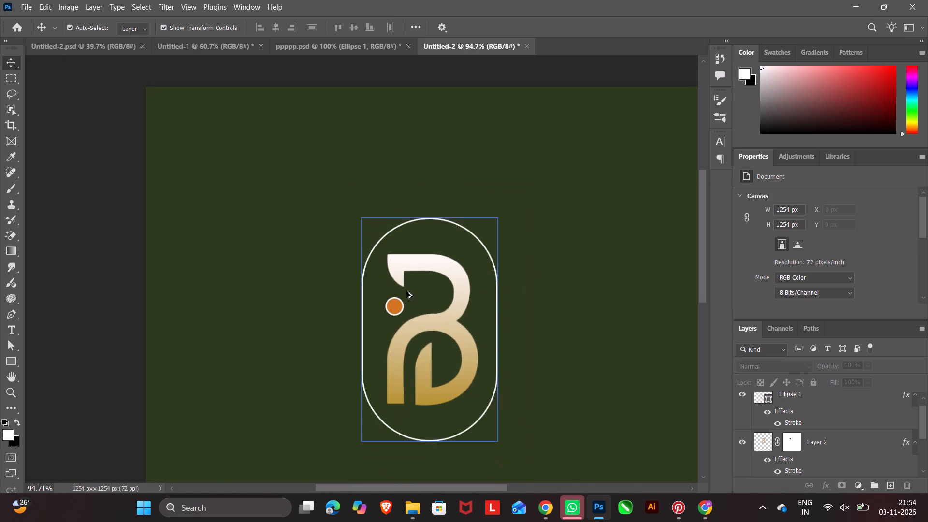
scroll(406, 291, "down", 6, "alt")
Copy the "interiors by" text layer from ppppp.psd and paste it into the Untitled-2 capsule logo document.
left_click(358, 44)
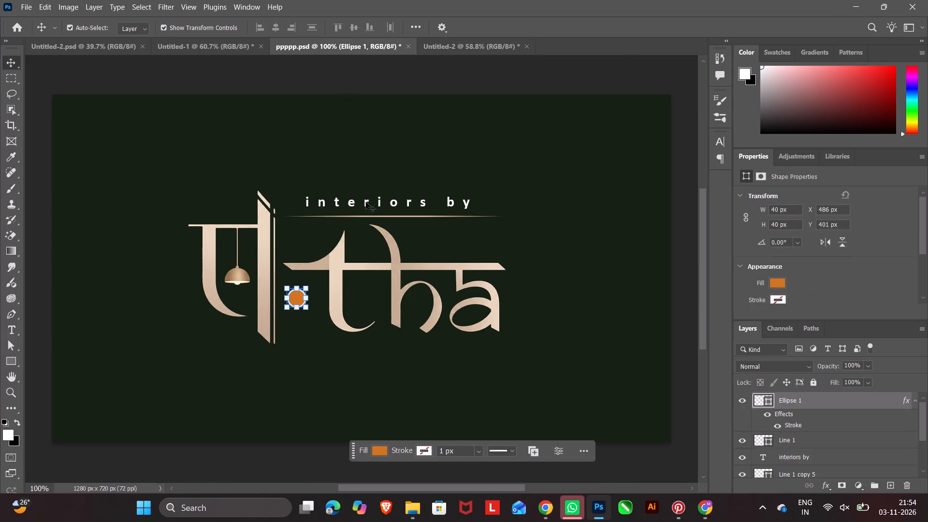
left_click(366, 202)
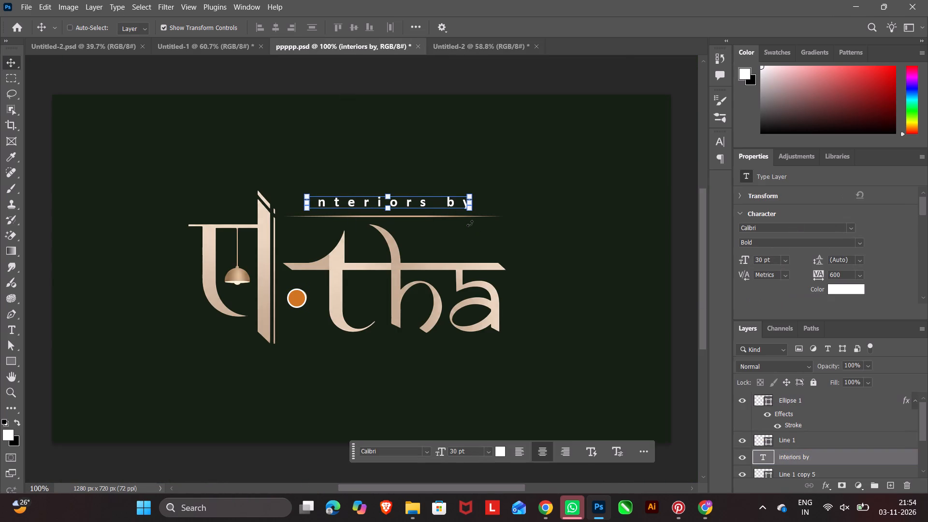
key("ctrl+c")
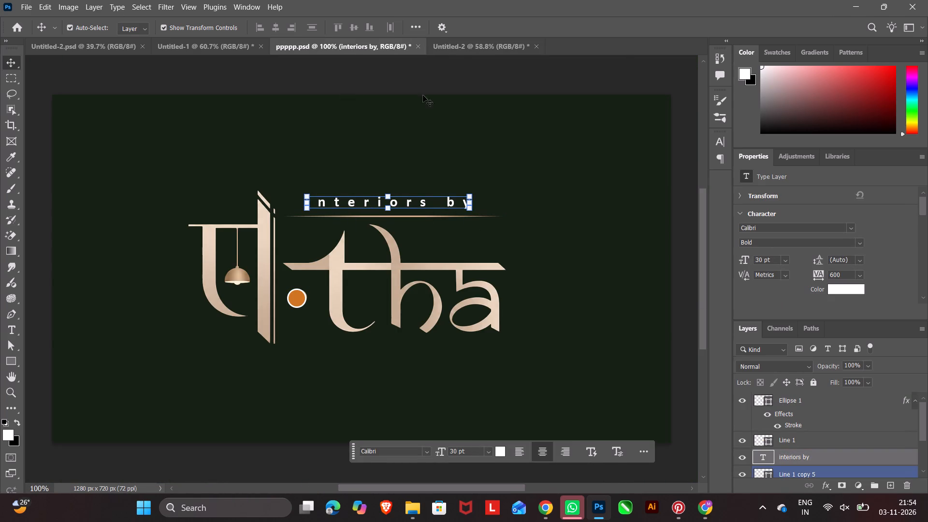
left_click(461, 45)
left_click(518, 274)
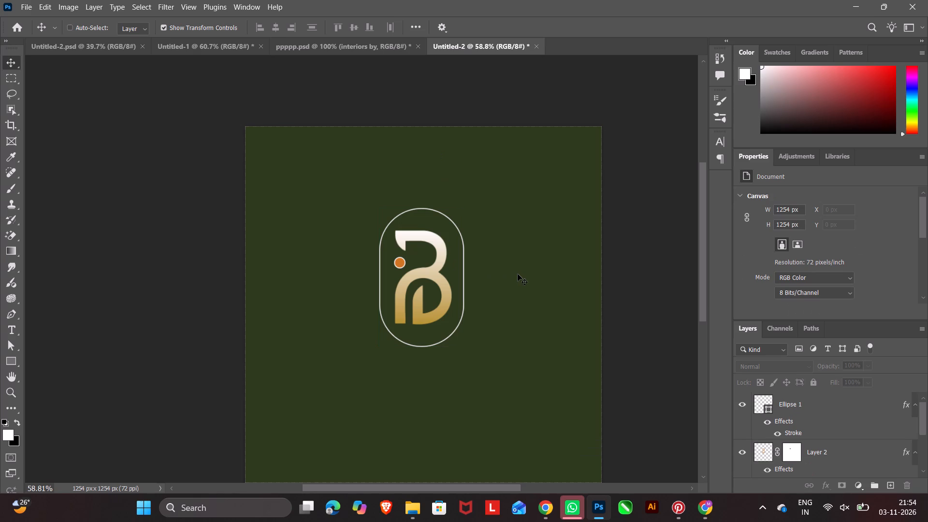
key("ctrl+v")
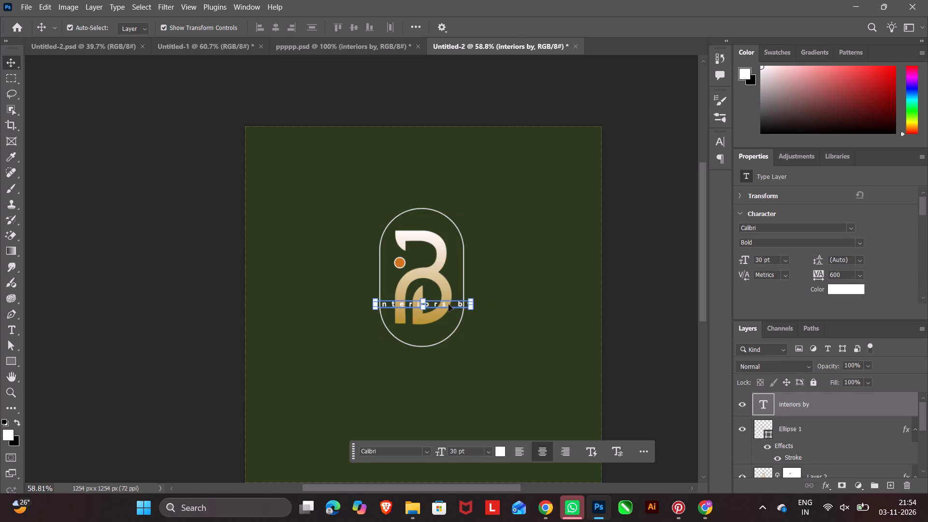
Move the pasted "interiors by" text about 192 px down so it sits centred just beneath the capsule outline.
left_click_drag(449, 304, 449, 361)
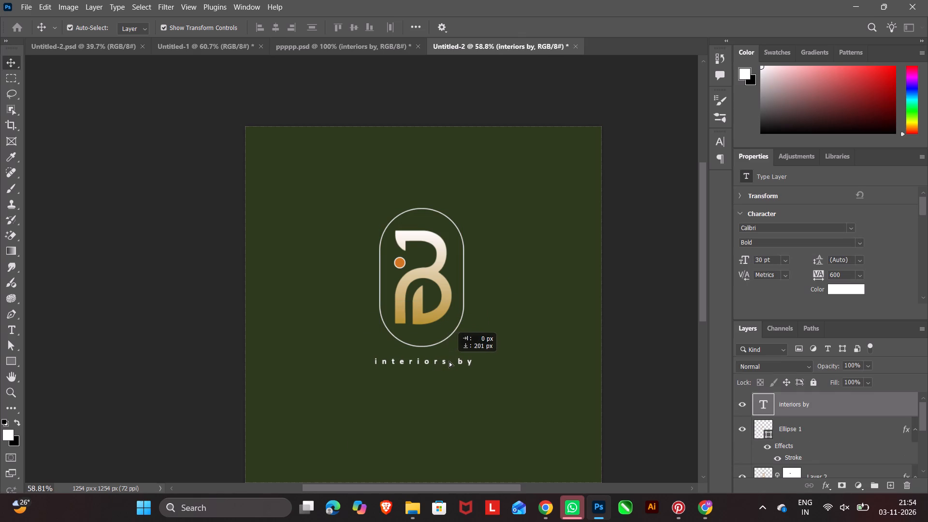
left_click_drag(449, 361, 448, 359)
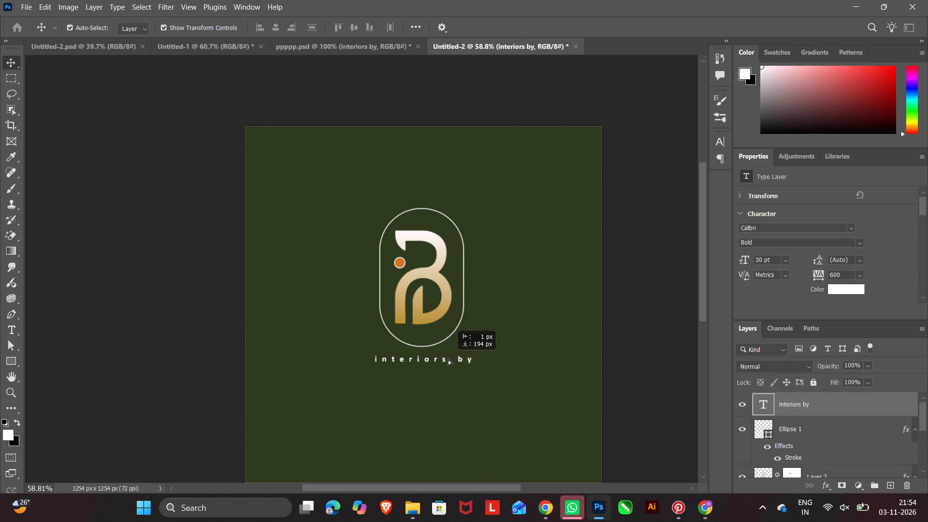
left_click_drag(448, 359, 447, 359)
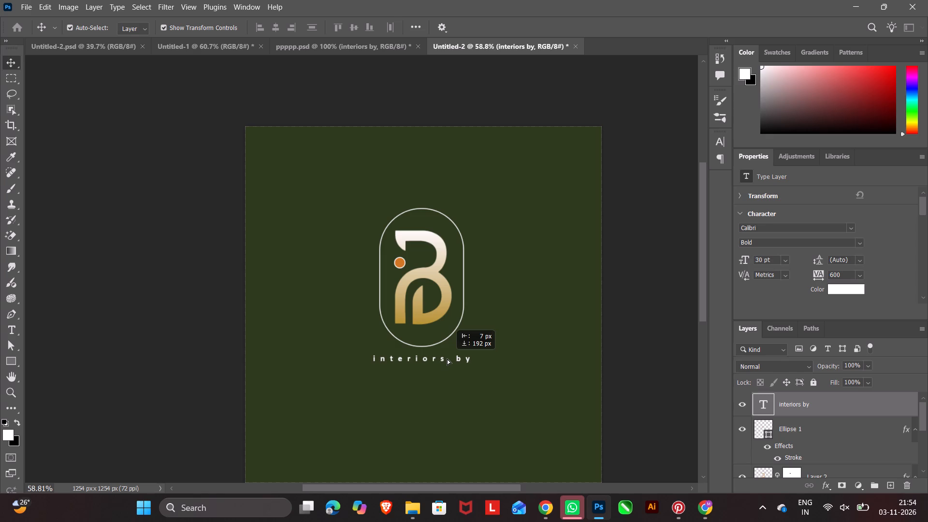
left_click_drag(447, 359, 448, 359)
left_click(579, 408)
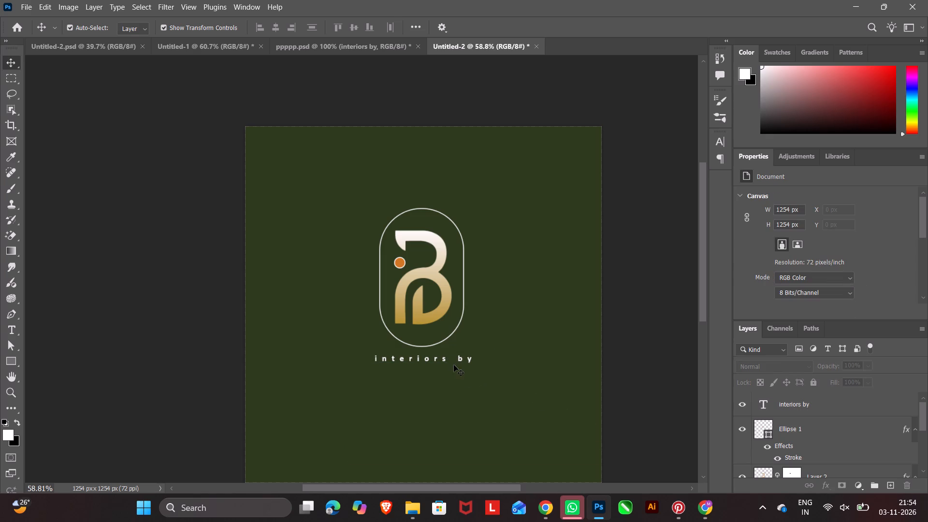
Set the "interiors by" text beneath the capsule to All Caps.
left_click(450, 359)
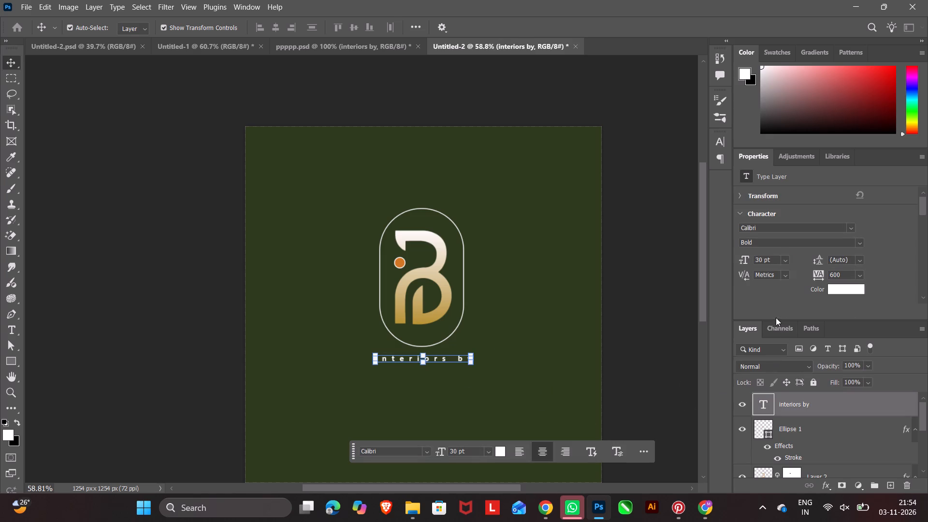
scroll(764, 266, "up", 3)
scroll(764, 266, "down", 3)
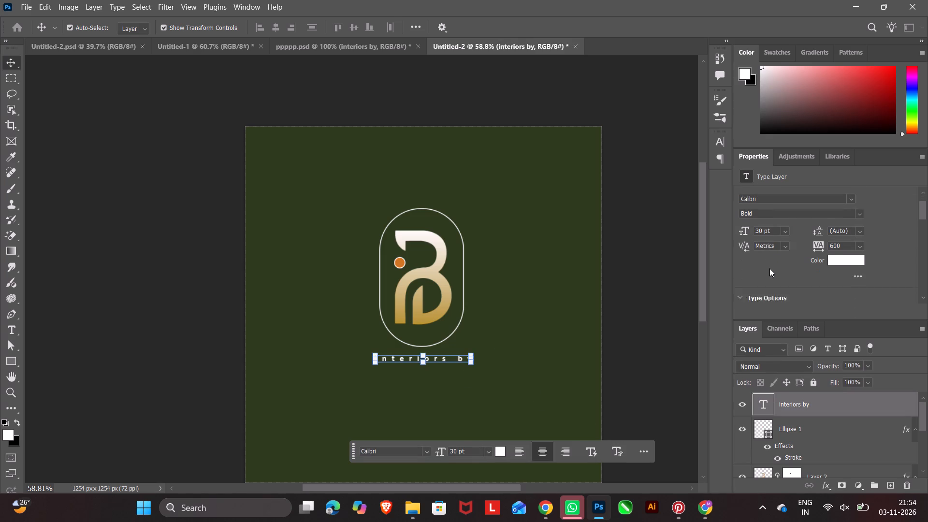
scroll(786, 272, "down", 6)
left_click(746, 255)
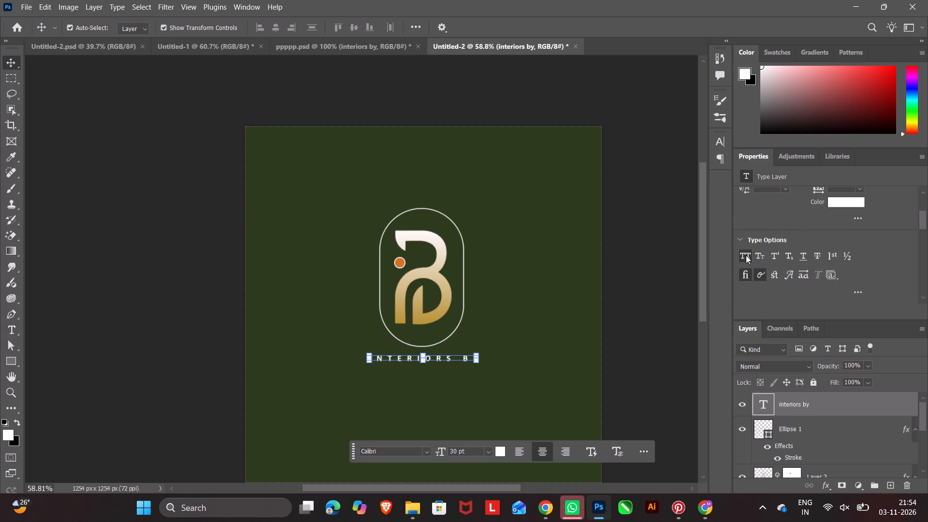
left_click(646, 358)
Copy the पन्था lettering from the horizontal logo in Untitled-1 and paste it into the Untitled-2 capsule logo document.
left_click(437, 358)
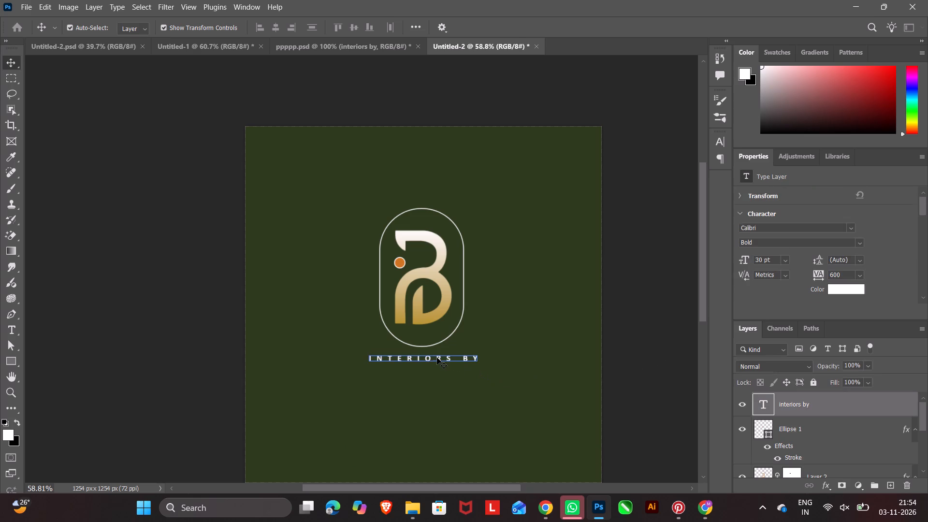
scroll(431, 357, "up", 8, "alt")
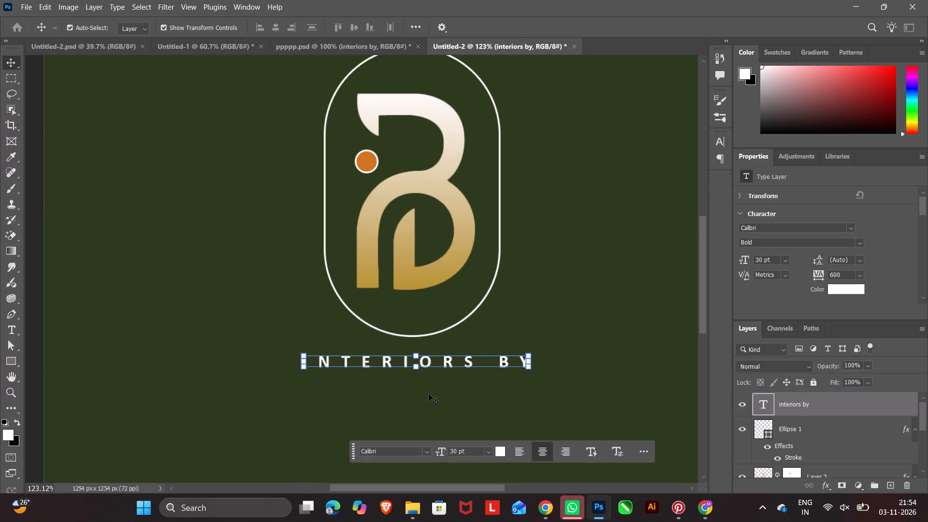
left_click(308, 44)
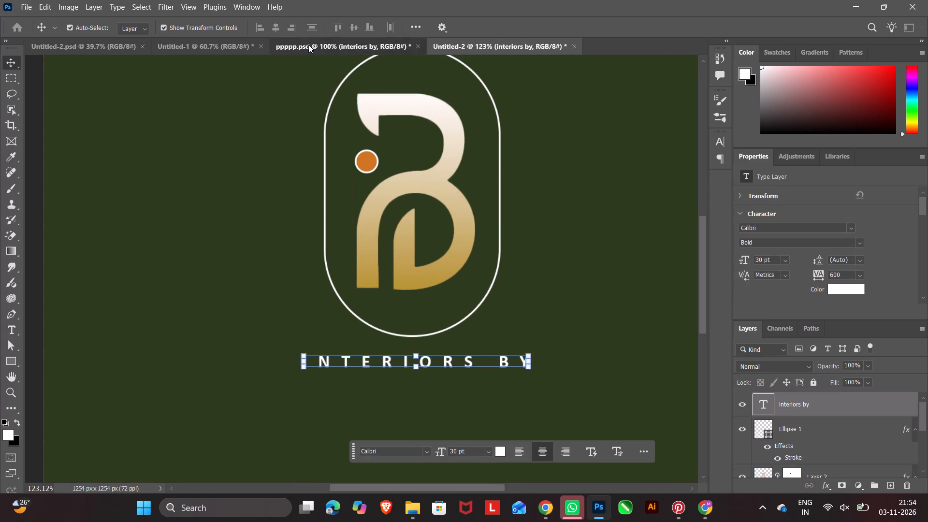
left_click(229, 46)
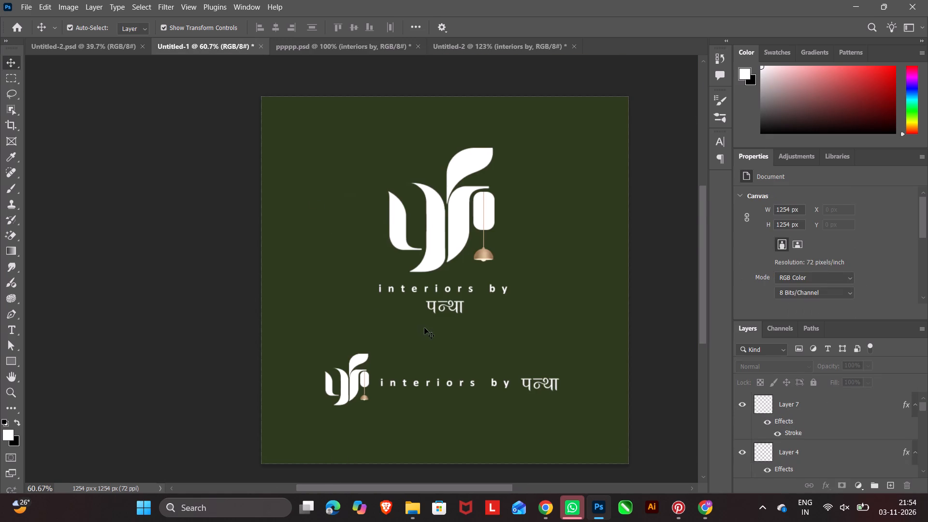
left_click(456, 308)
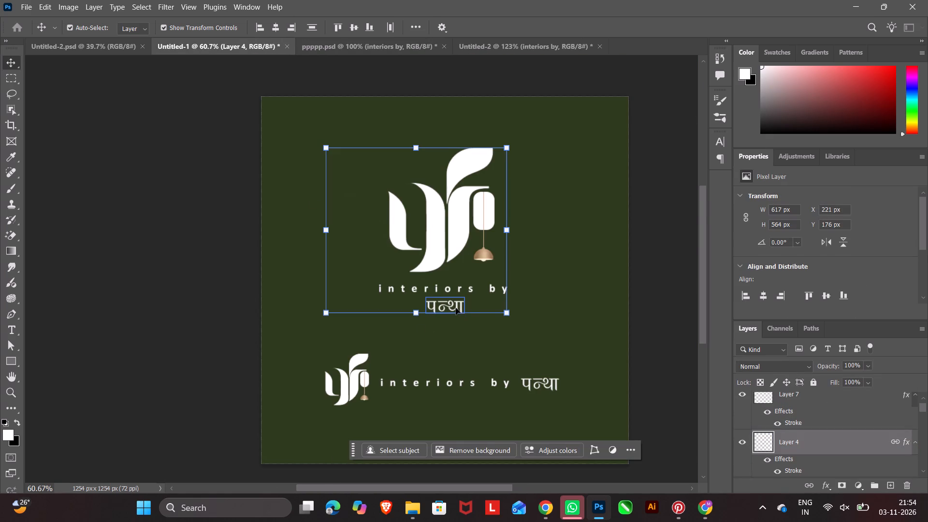
left_click(555, 386)
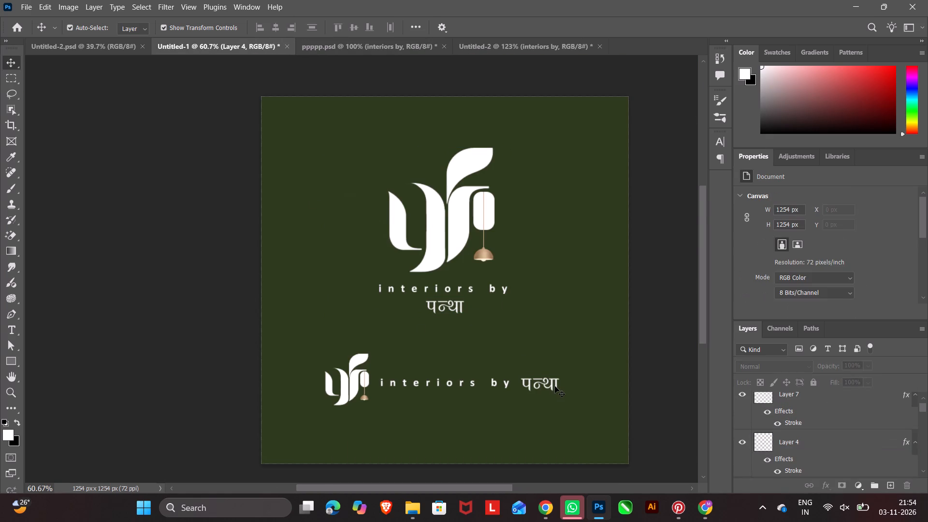
left_click(551, 383)
key("ctrl+c")
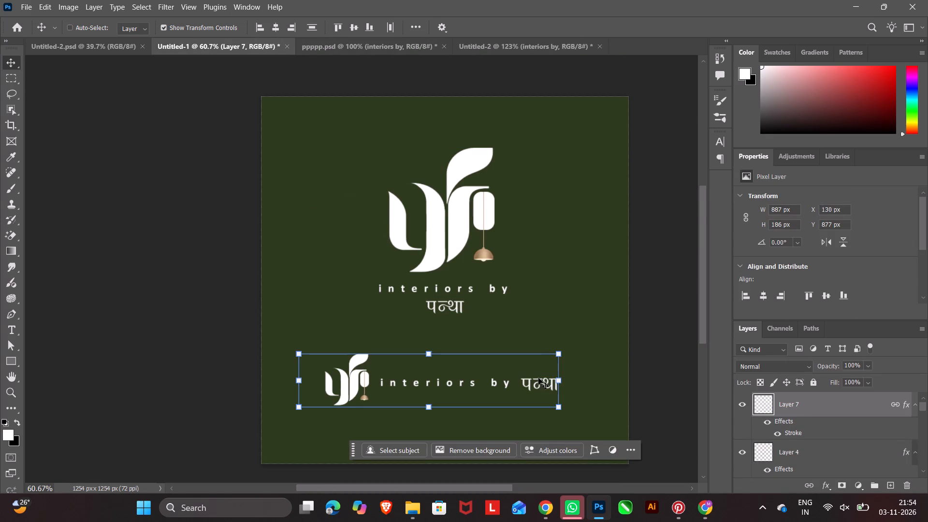
left_click(530, 50)
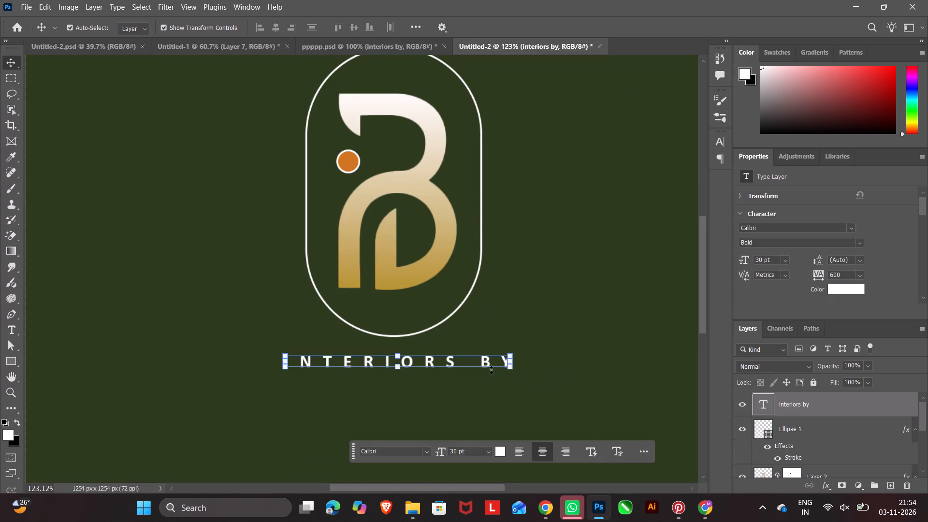
left_click(489, 382)
key("ctrl+v")
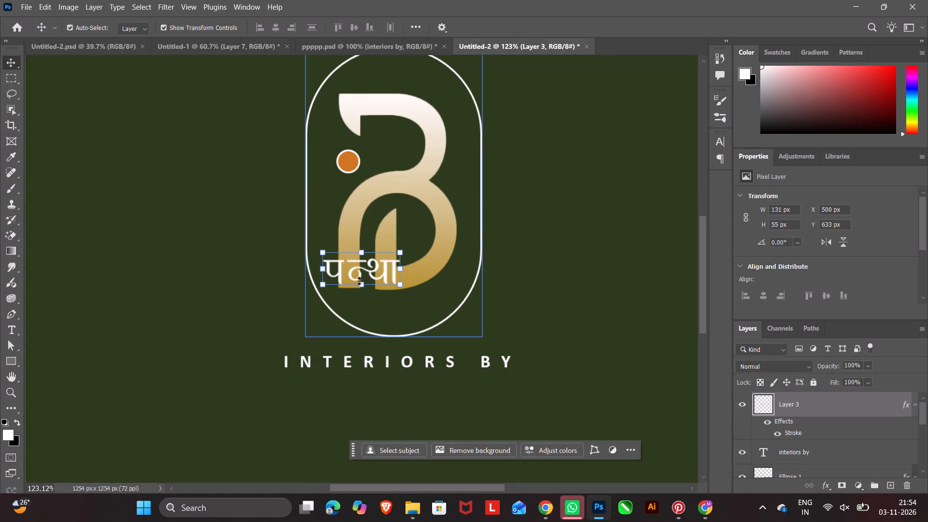
Move the pasted पन्था lettering about 54 px right and 224 px down, centred beneath the "INTERIORS BY" text.
left_click_drag(356, 268, 391, 392)
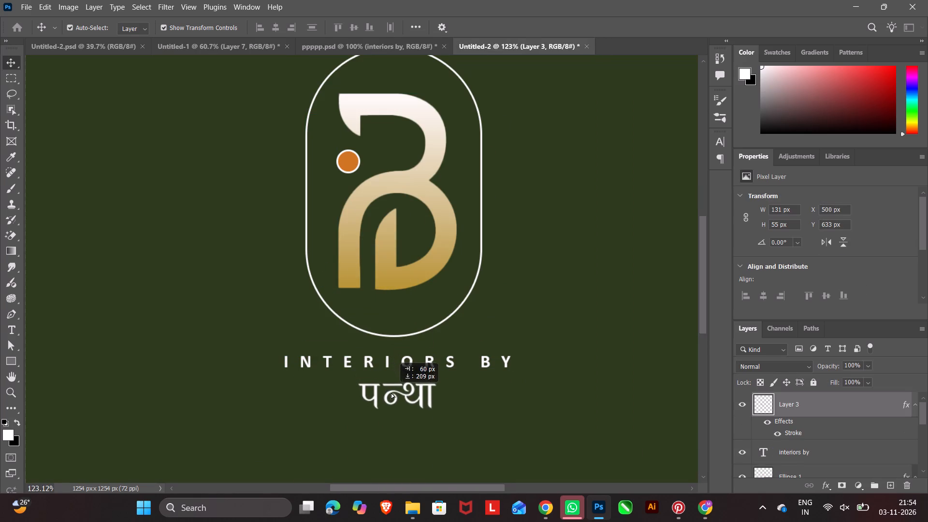
left_click_drag(391, 392, 391, 396)
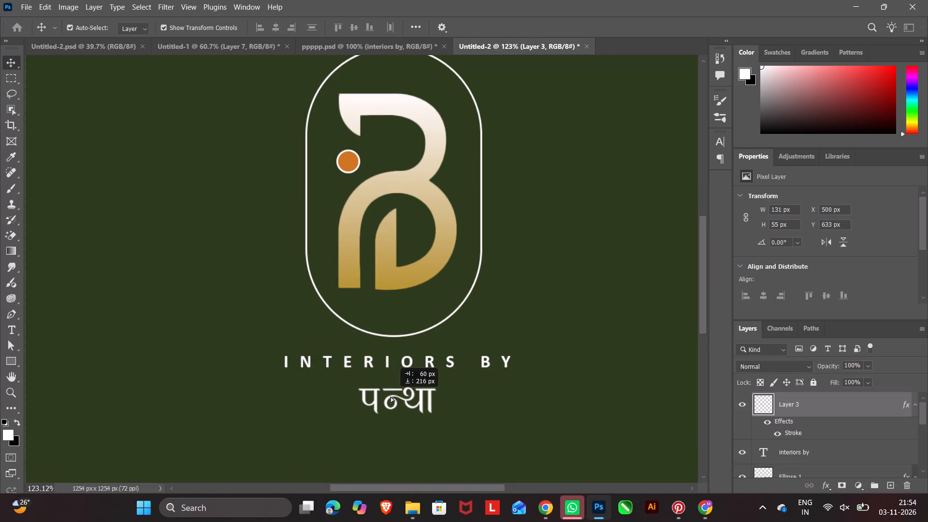
left_click_drag(391, 396, 391, 394)
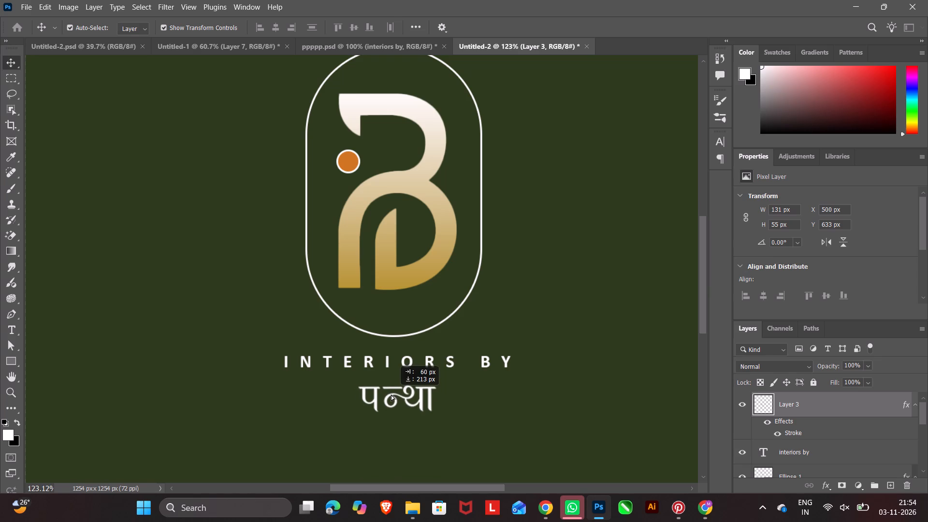
left_click_drag(391, 394, 391, 398)
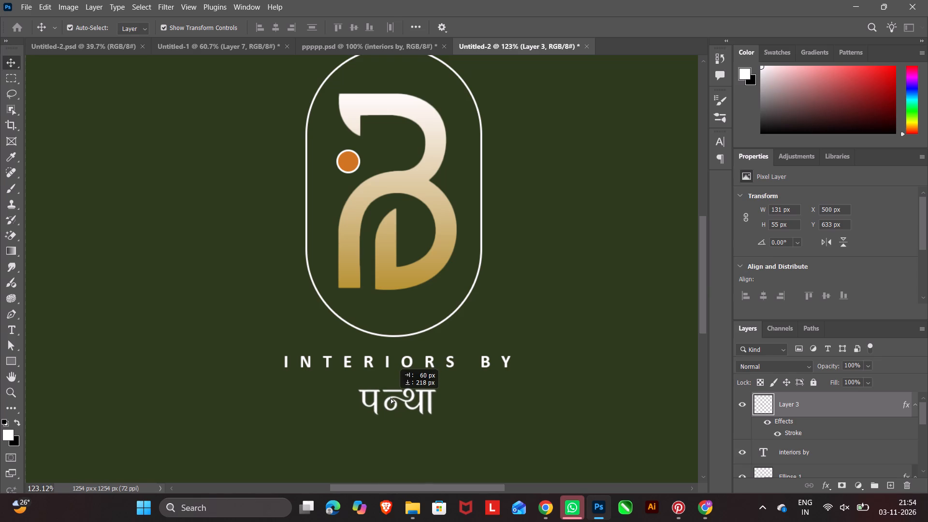
left_click_drag(391, 398, 389, 401)
Copy the thin tapered line beneath "interiors by" in ppppp.psd and paste it into the Untitled-2 capsule logo document.
left_click(332, 44)
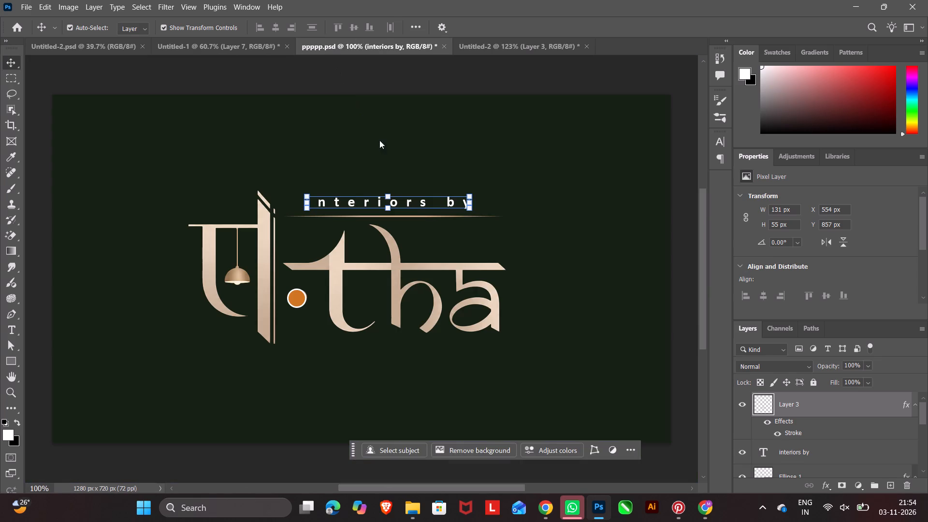
left_click(601, 217)
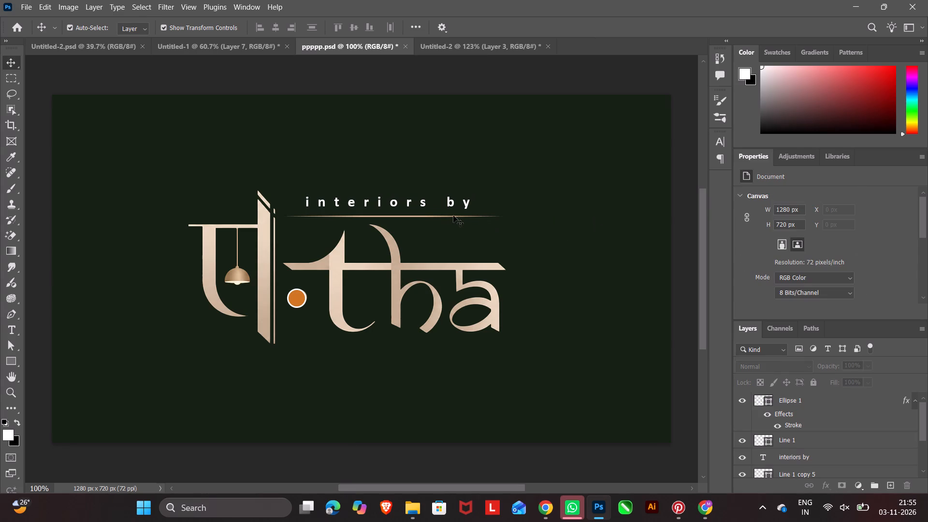
left_click(440, 217)
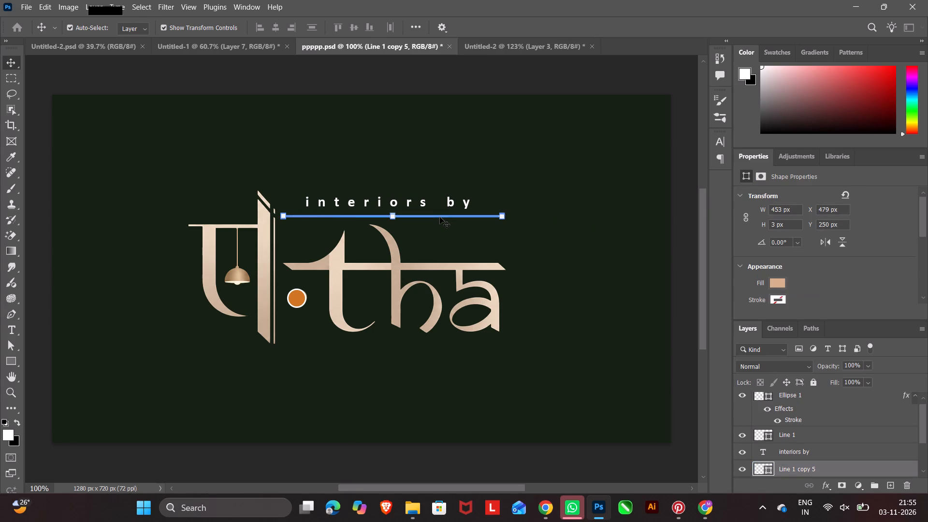
key("ctrl+c")
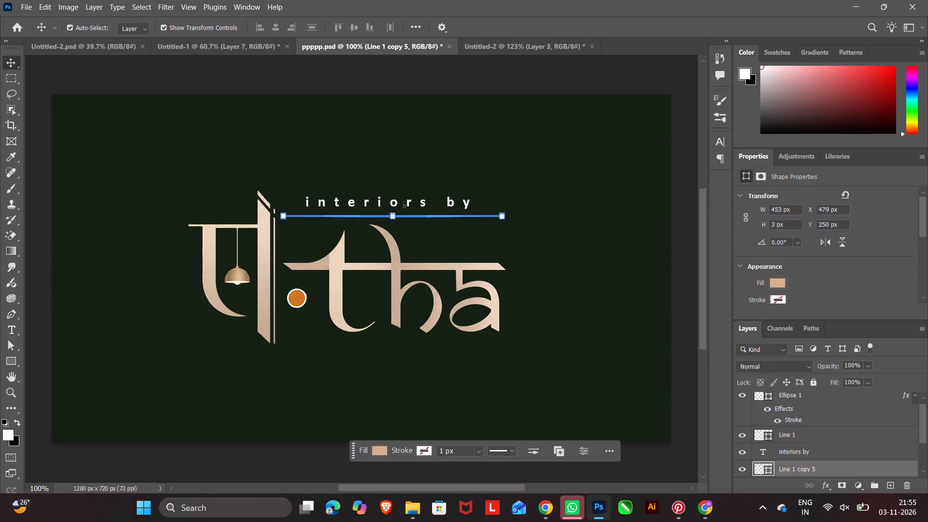
left_click(496, 41)
left_click(460, 382)
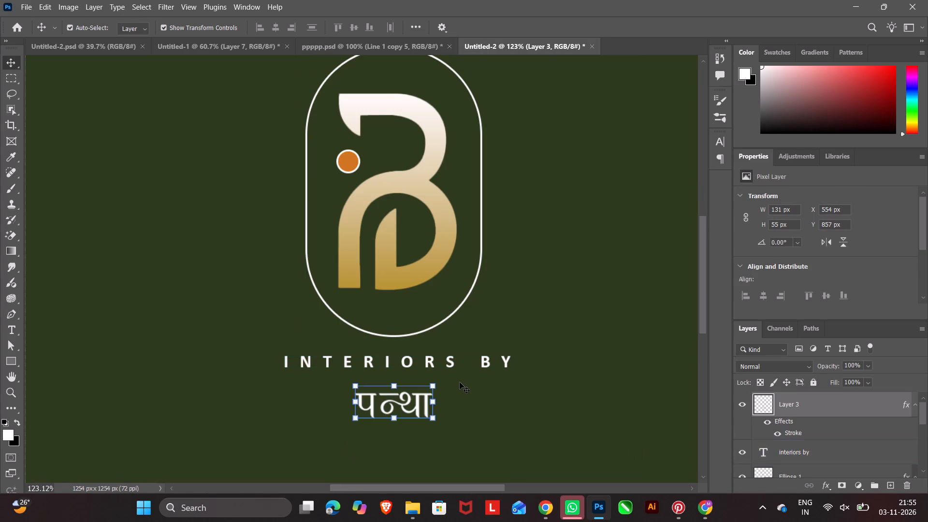
key("ctrl+v")
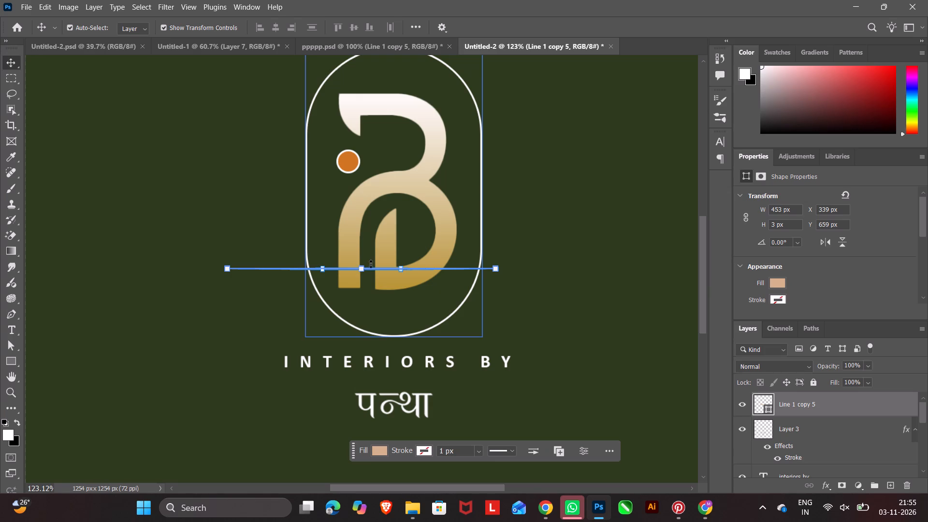
Move the pasted line about 54 px right and 182 px down, between "INTERIORS BY" and the पन्था lettering.
left_click(362, 268)
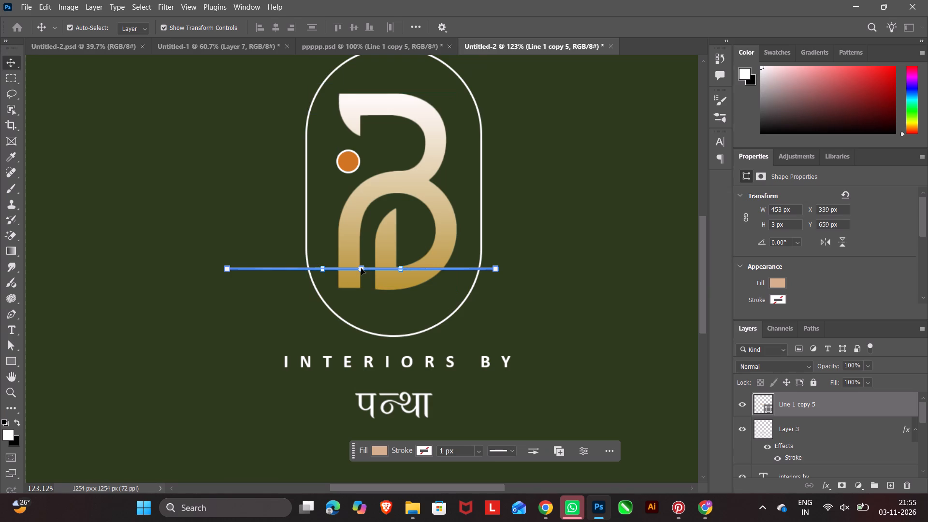
left_click_drag(361, 268, 390, 382)
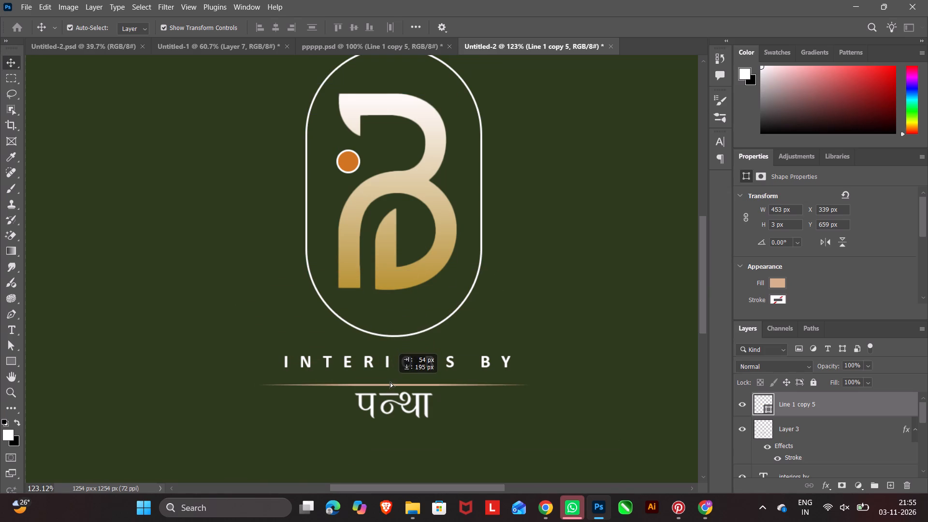
left_click_drag(390, 382, 393, 377)
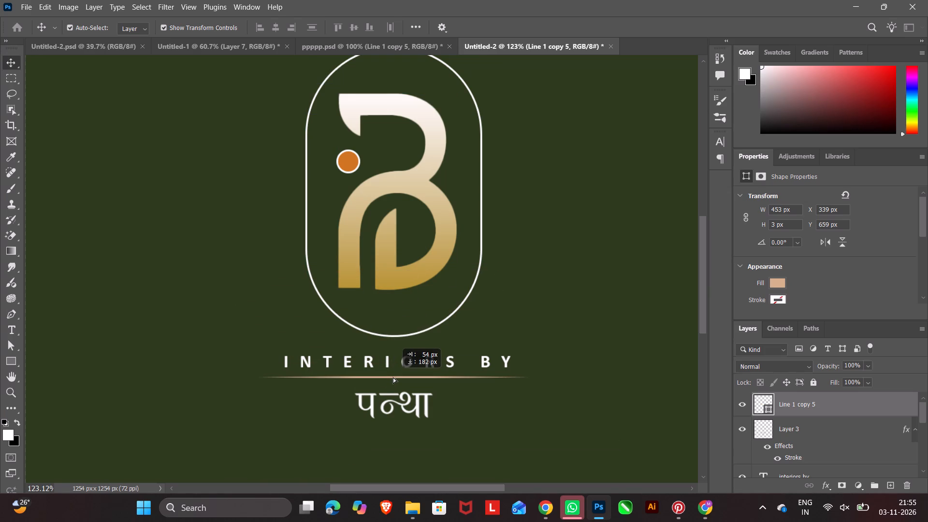
left_click_drag(393, 377, 393, 377)
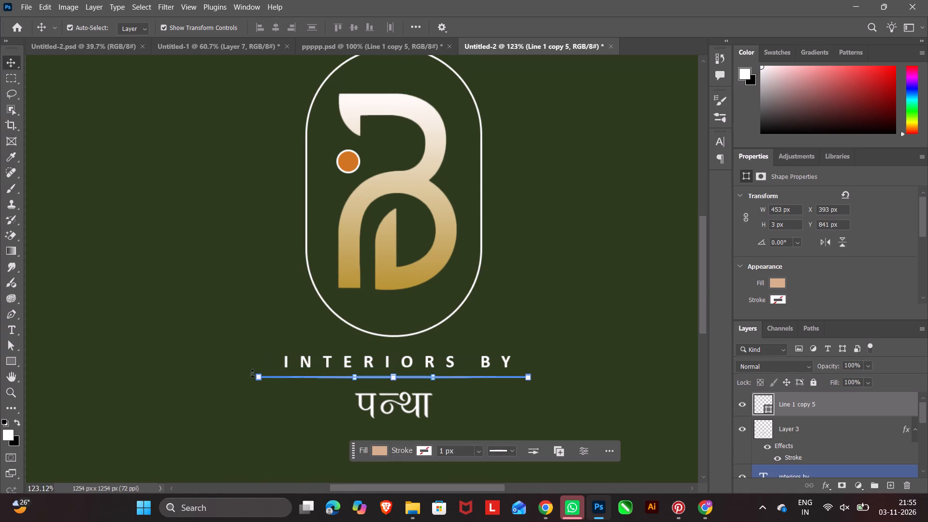
Shorten the divider line from both ends to about 378 px wide, matching the width of the "INTERIORS BY" text.
left_click_drag(257, 377, 289, 378)
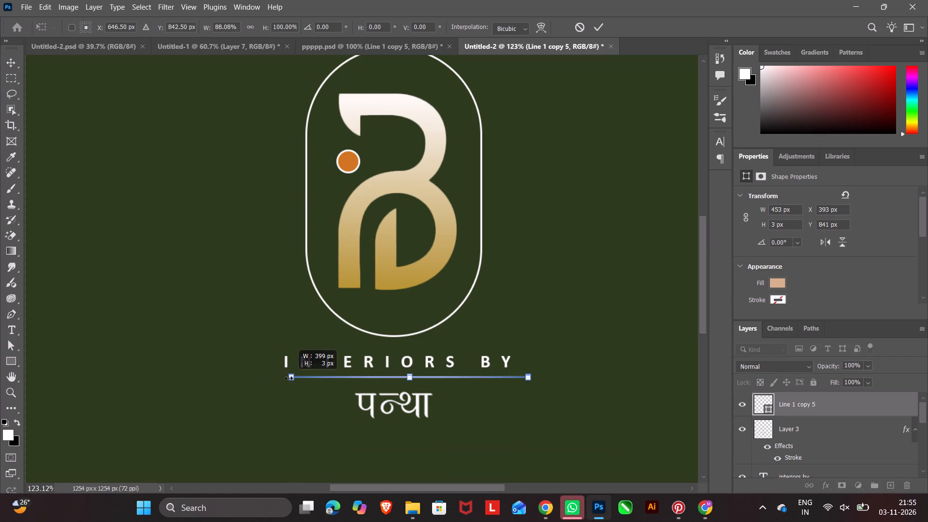
left_click_drag(289, 378, 284, 376)
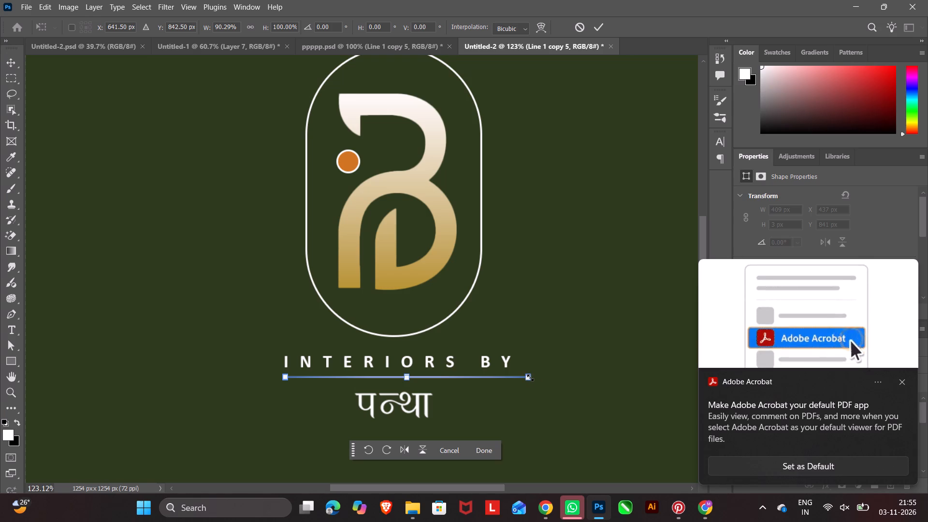
left_click(531, 377)
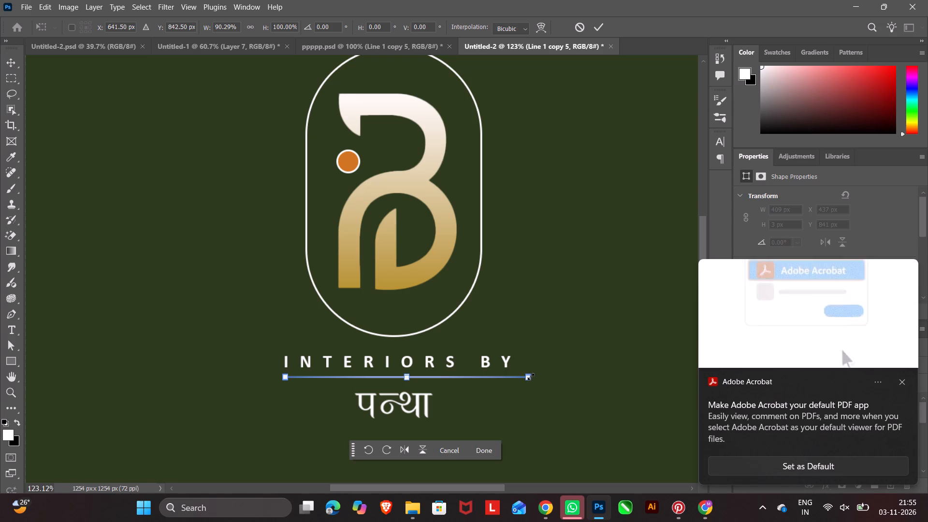
left_click_drag(532, 377, 516, 377)
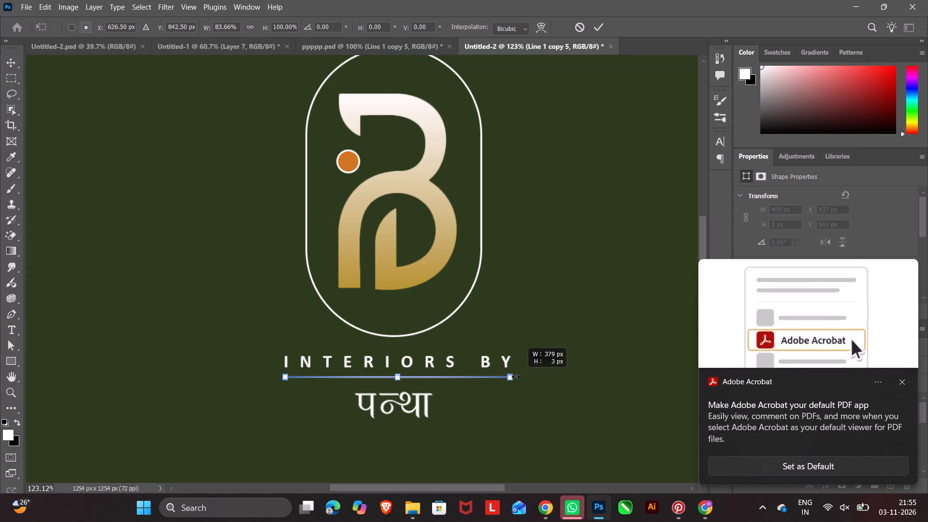
left_click_drag(516, 377, 512, 377)
left_click(486, 450)
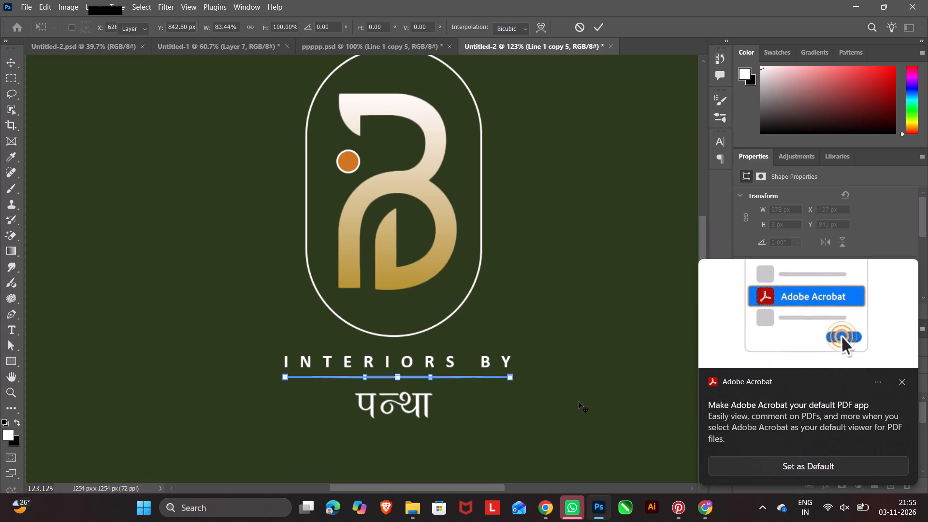
left_click(579, 401)
Nudge the divider line down to Y 847 px, evening its spacing between "INTERIORS BY" and पन्था.
left_click(400, 375)
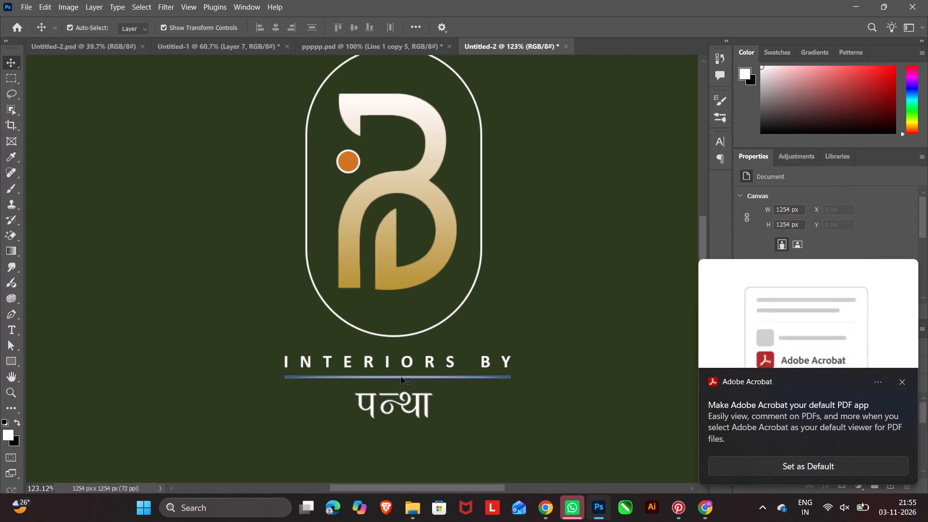
left_click(401, 377)
key("Down")
key("Down")
key("Down")
key("Down")
key("Down")
key("Down")
key("Down")
key("Down")
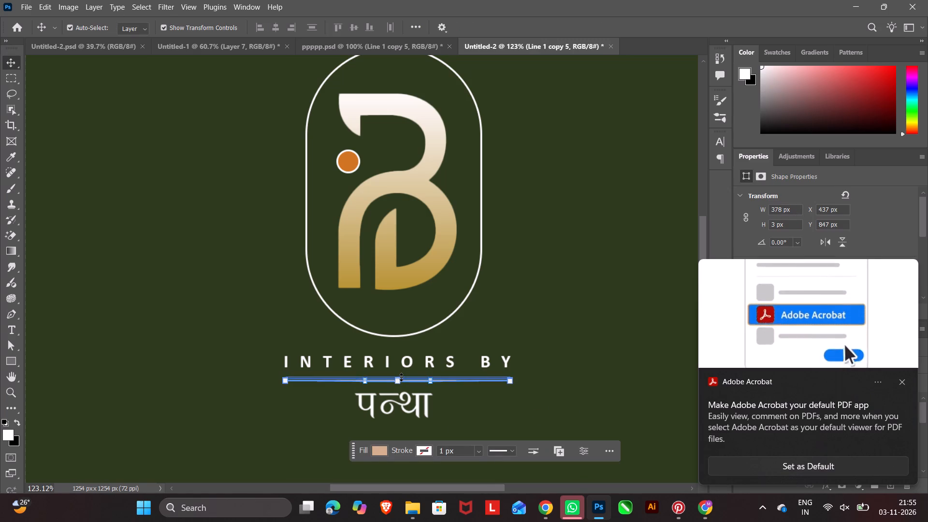
Change the divider line's fill to the recently used light gold colour.
left_click(382, 450)
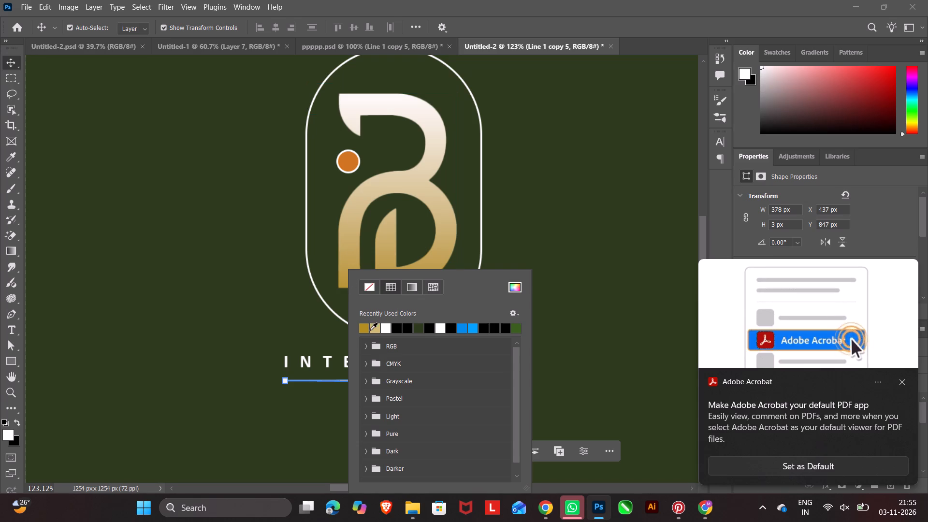
left_click(377, 329)
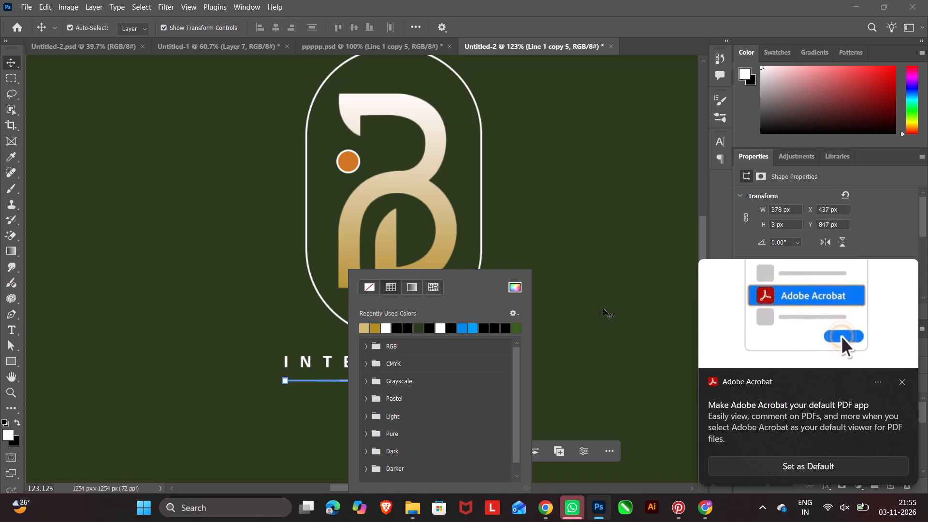
left_click(606, 308)
left_click(606, 307)
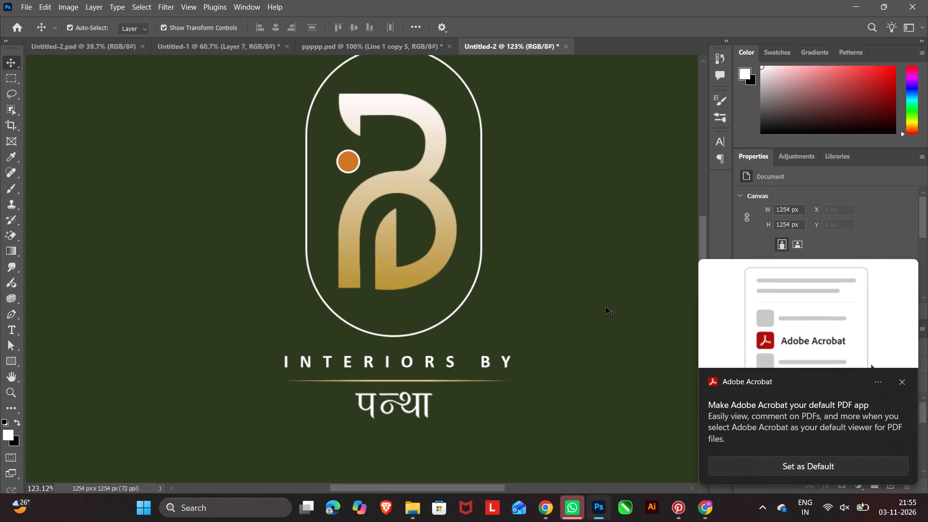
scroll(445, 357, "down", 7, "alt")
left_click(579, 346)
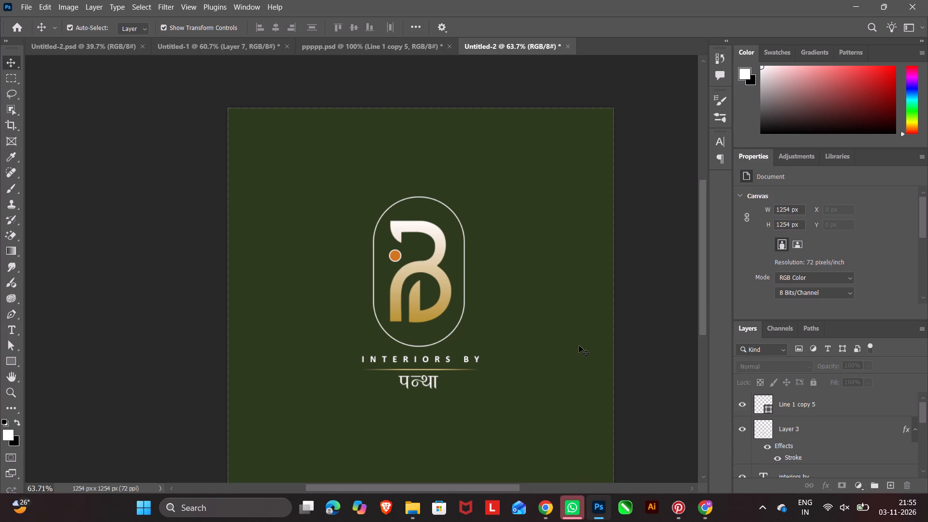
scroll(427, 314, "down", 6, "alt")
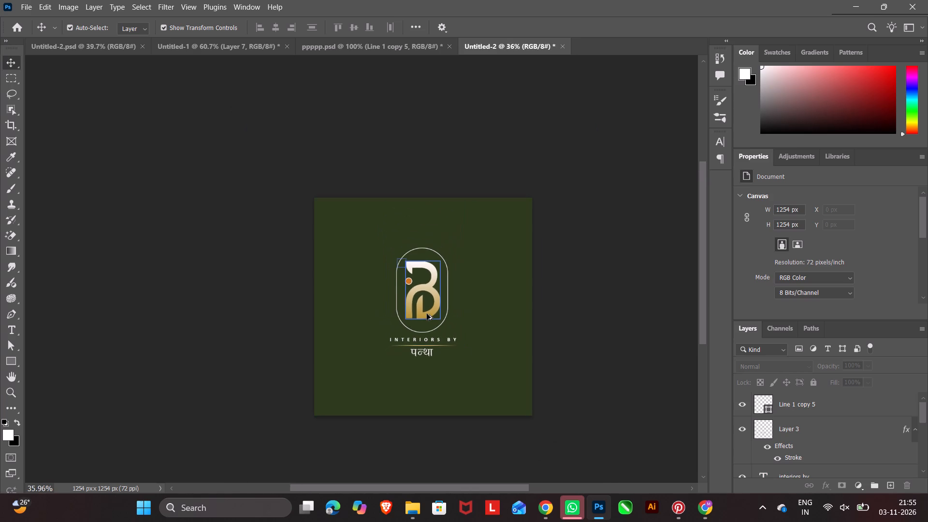
Select the capsule outline, gold-to-white monogram and orange dot, and link their layers together.
scroll(427, 314, "up", 3, "alt")
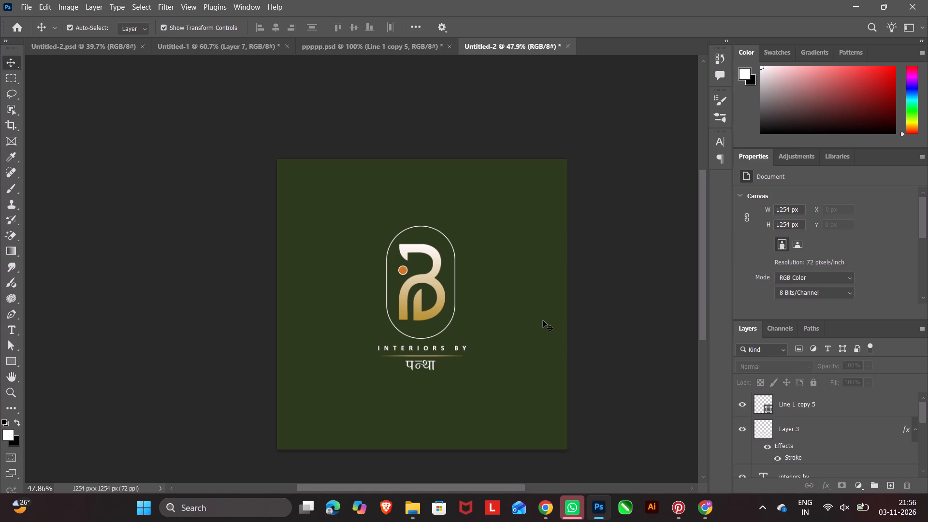
left_click(543, 320)
left_click_drag(377, 230, 487, 324)
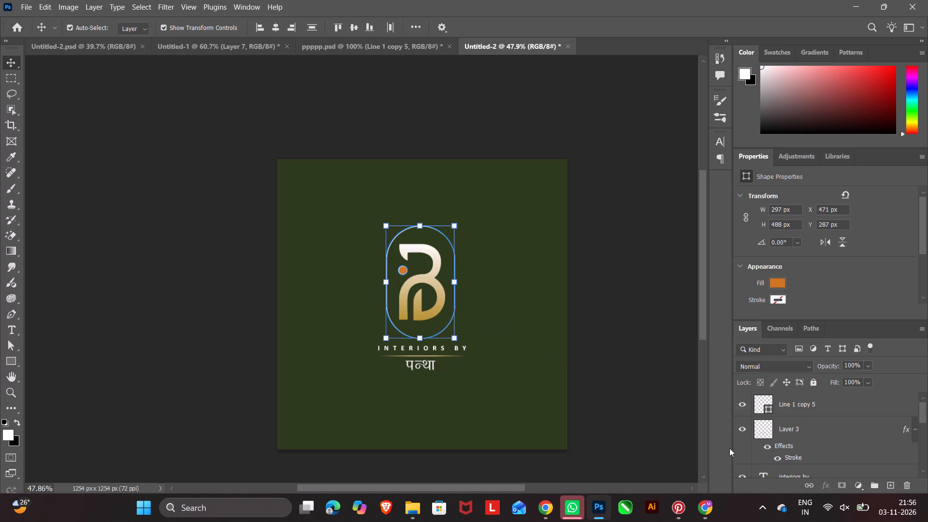
key("ctrl+c")
left_click(811, 485)
scroll(808, 435, "up", 5)
scroll(808, 431, "down", 4)
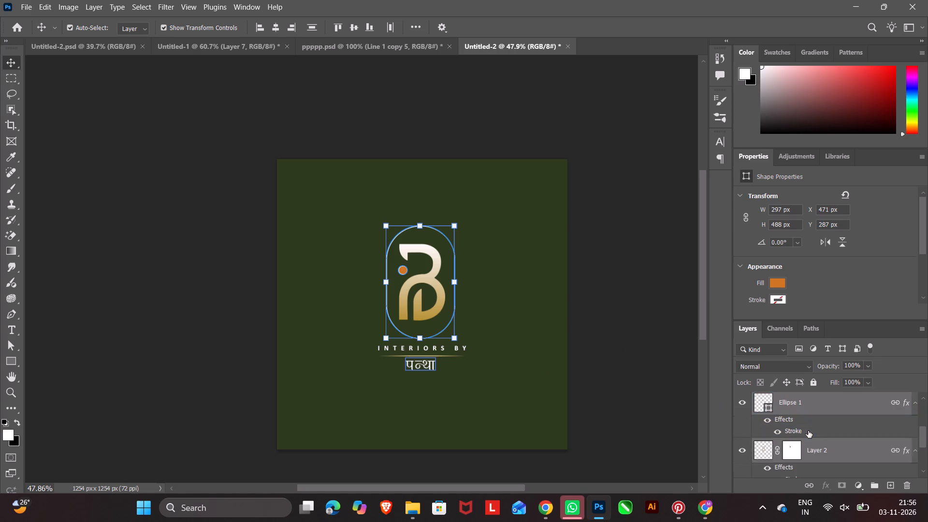
scroll(809, 430, "down", 5)
Duplicate the linked capsule emblem and place the copy near the canvas's lower-left corner, at about X 58 px, Y 733 px.
key("ctrl+c")
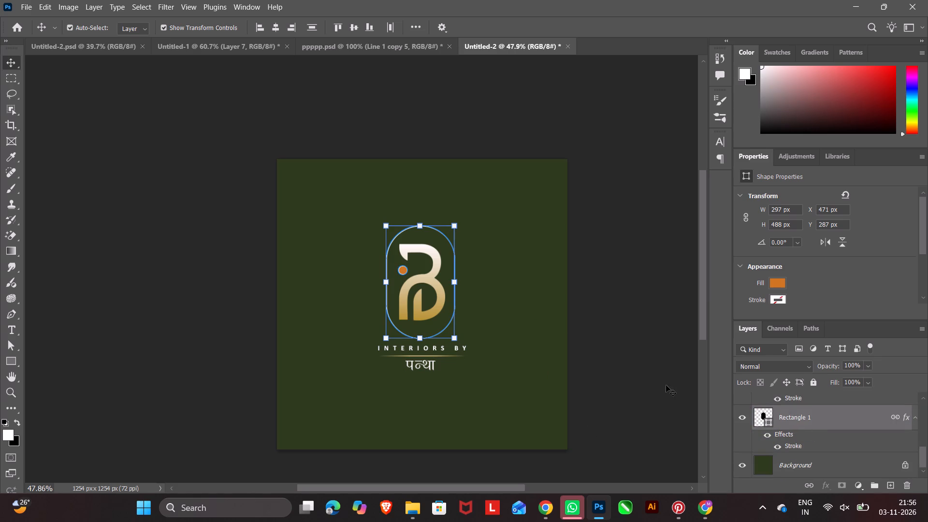
left_click(541, 315)
key("ctrl+v")
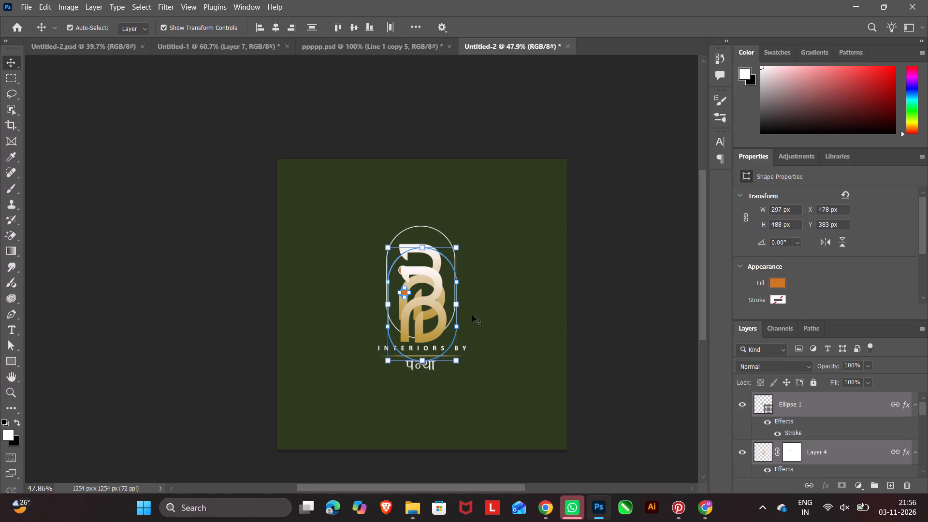
left_click_drag(420, 303, 329, 383)
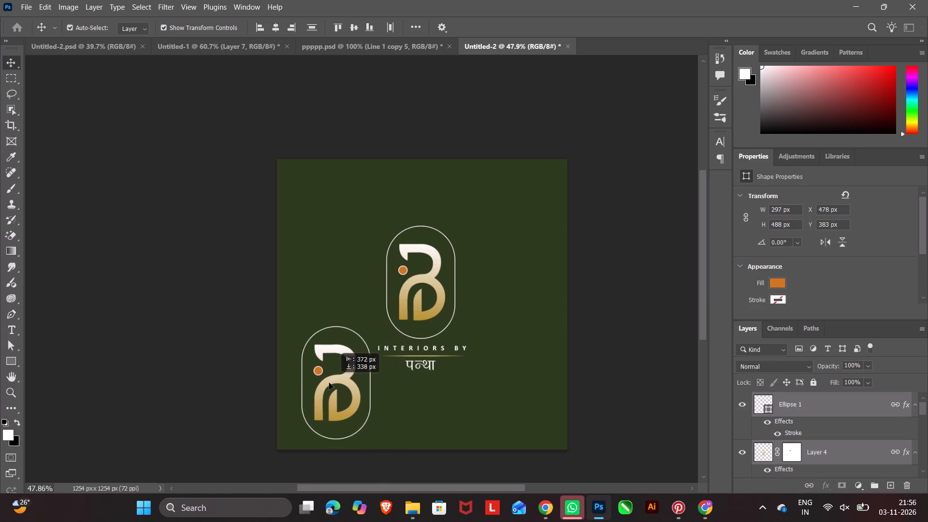
left_click_drag(329, 383, 323, 384)
Scale the lower-left emblem copy down to about 102 px wide by 168 px high.
scroll(321, 316, "up", 2, "alt")
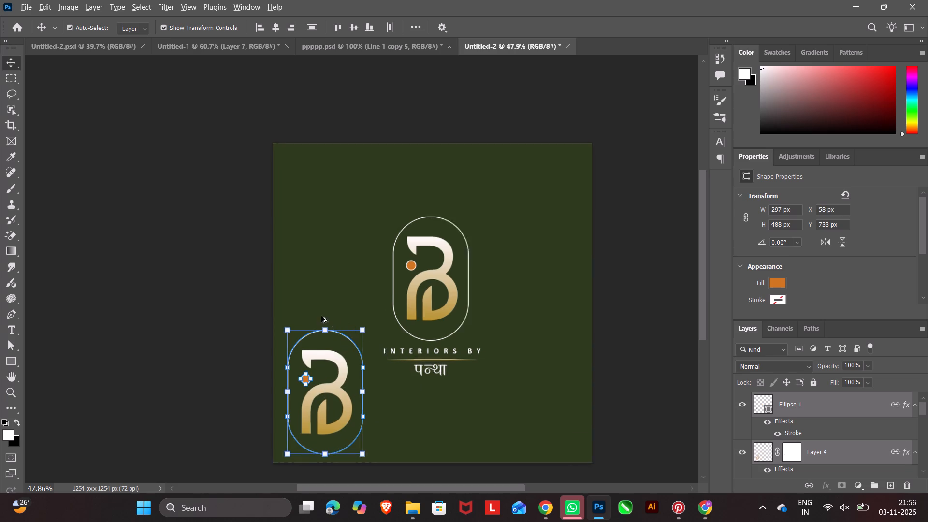
scroll(321, 316, "up", 3, "alt")
scroll(316, 312, "down", 5, "alt")
scroll(315, 316, "up", 13, "alt")
scroll(323, 355, "down", 1)
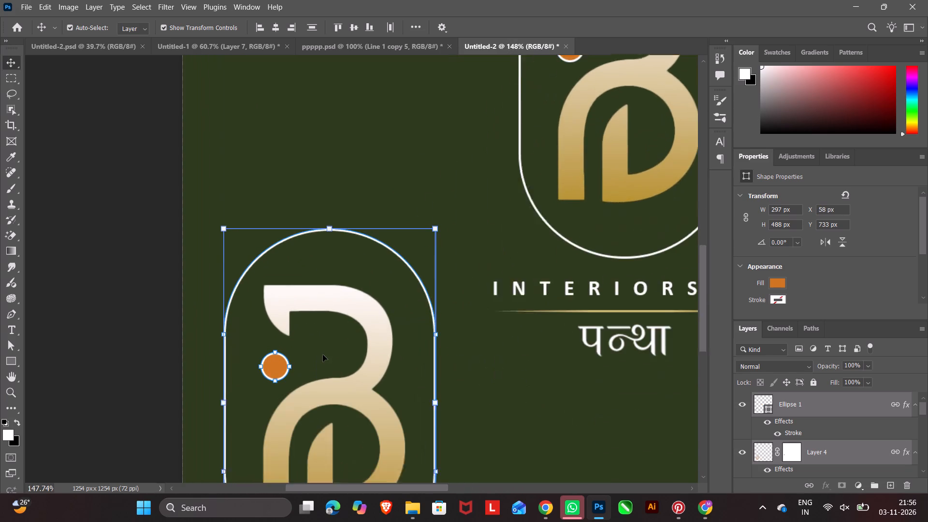
scroll(323, 355, "down", 1)
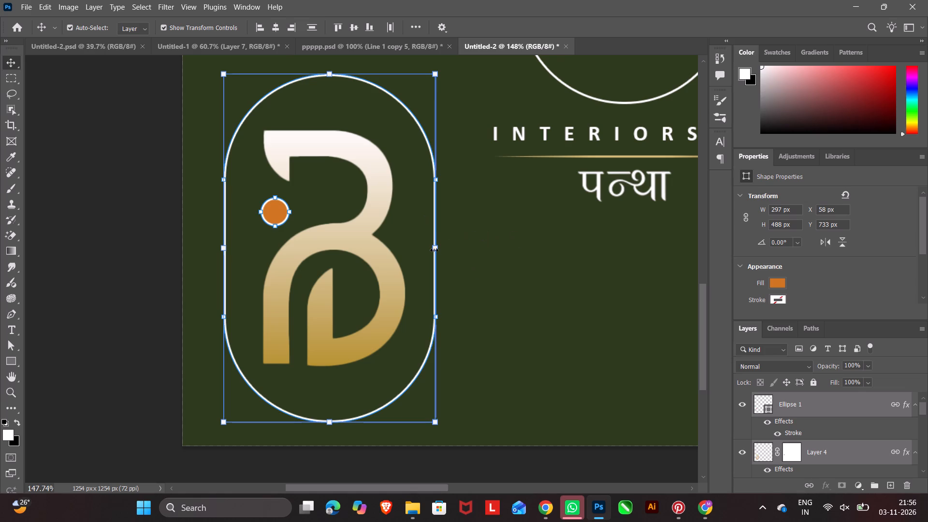
left_click_drag(435, 245, 342, 240)
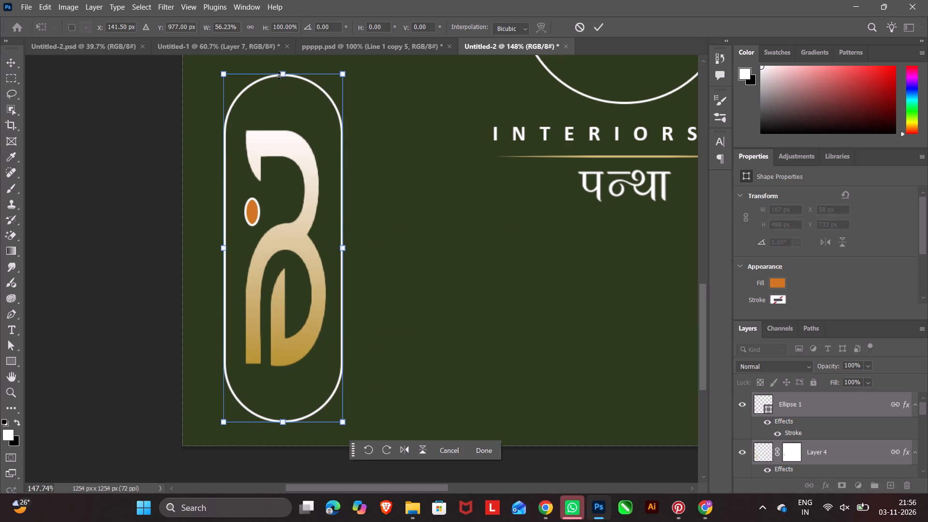
left_click_drag(281, 72, 275, 257)
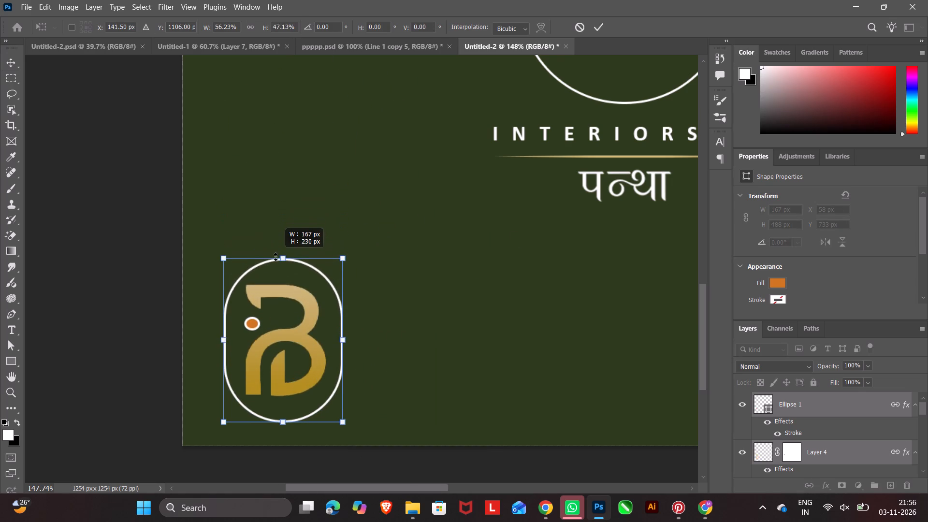
left_click_drag(275, 257, 279, 204)
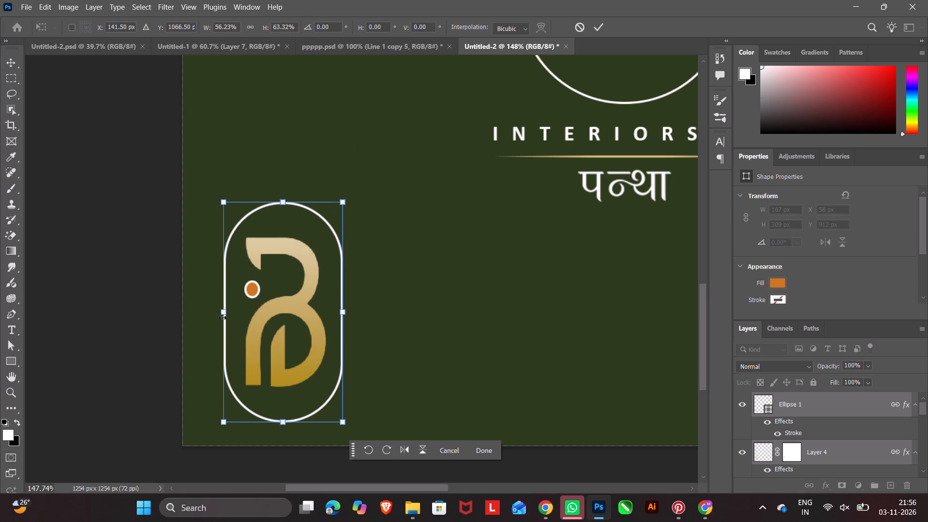
left_click_drag(221, 312, 274, 312)
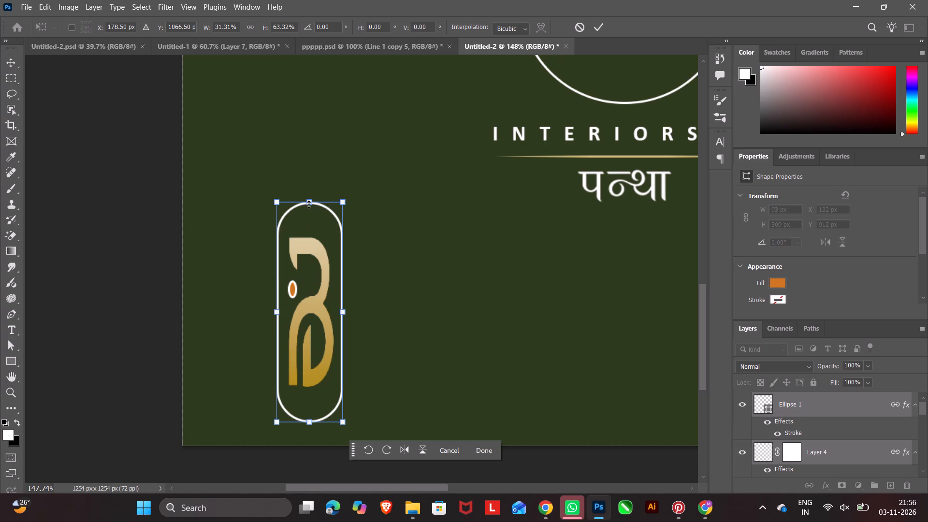
left_click_drag(307, 203, 308, 226)
left_click_drag(308, 421, 308, 392)
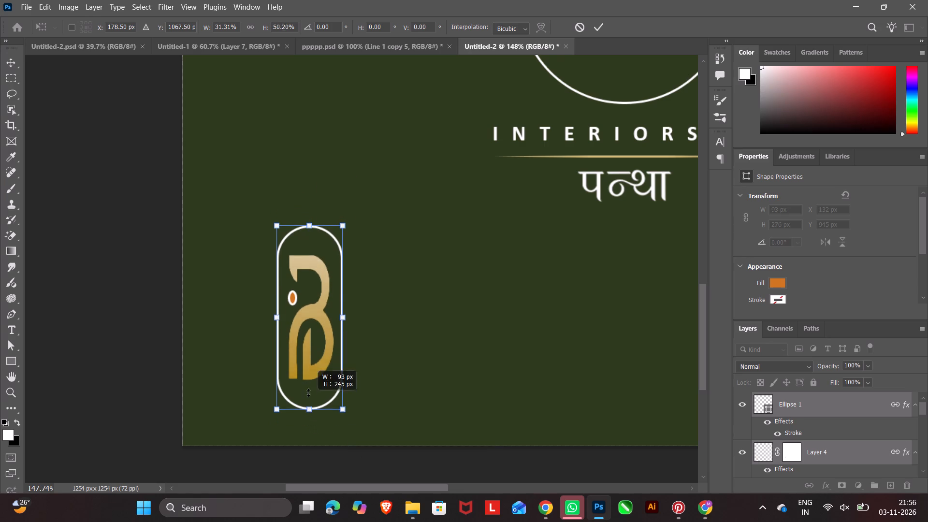
left_click_drag(308, 392, 304, 344)
left_click_drag(275, 285, 269, 285)
Widen the small emblem slightly to about 104 px and apply the resize.
scroll(270, 282, "up", 10, "alt")
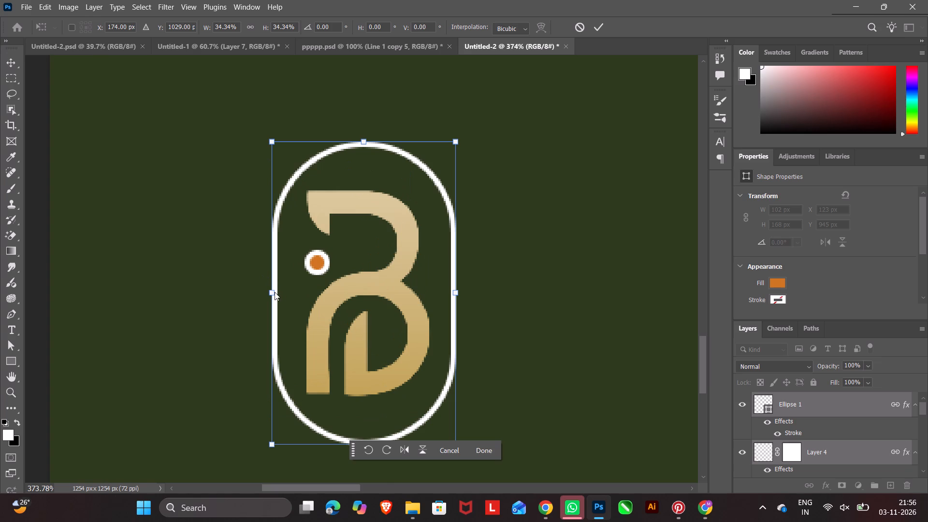
left_click(274, 290)
left_click_drag(271, 293, 261, 291)
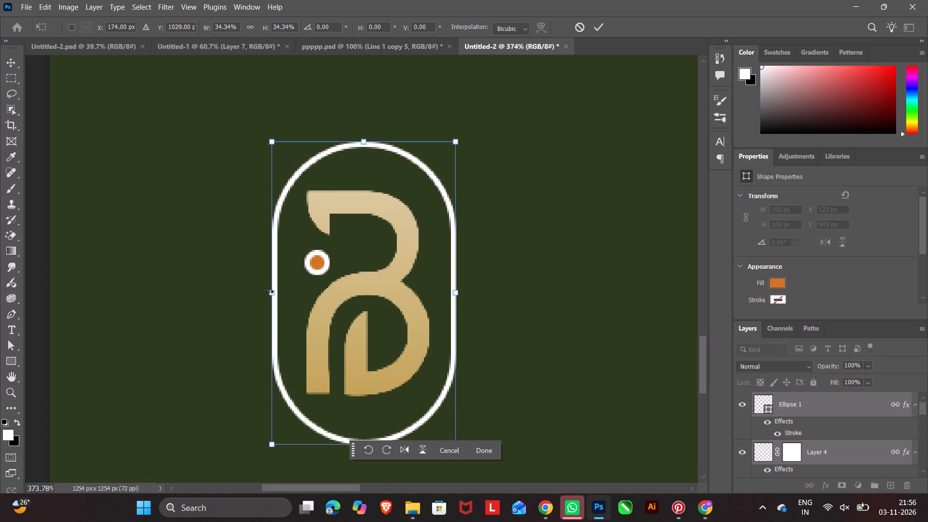
left_click(269, 291)
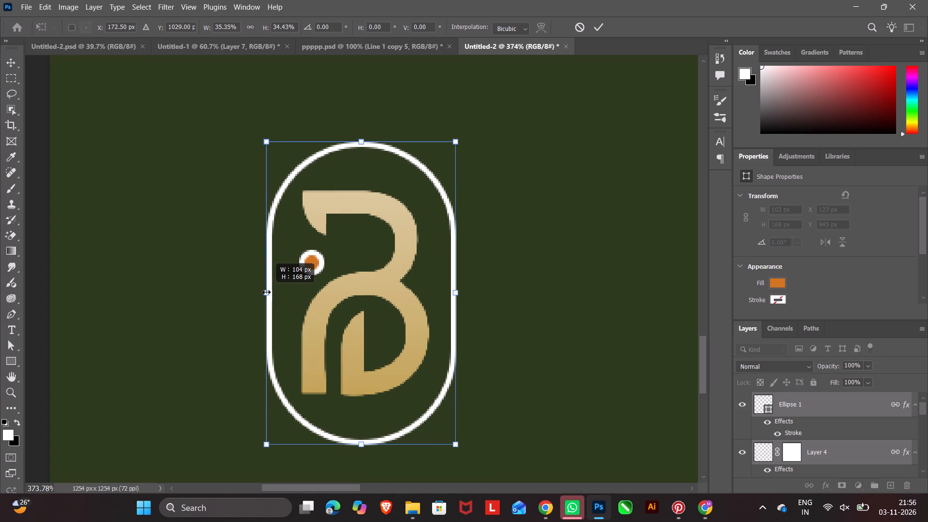
left_click(482, 447)
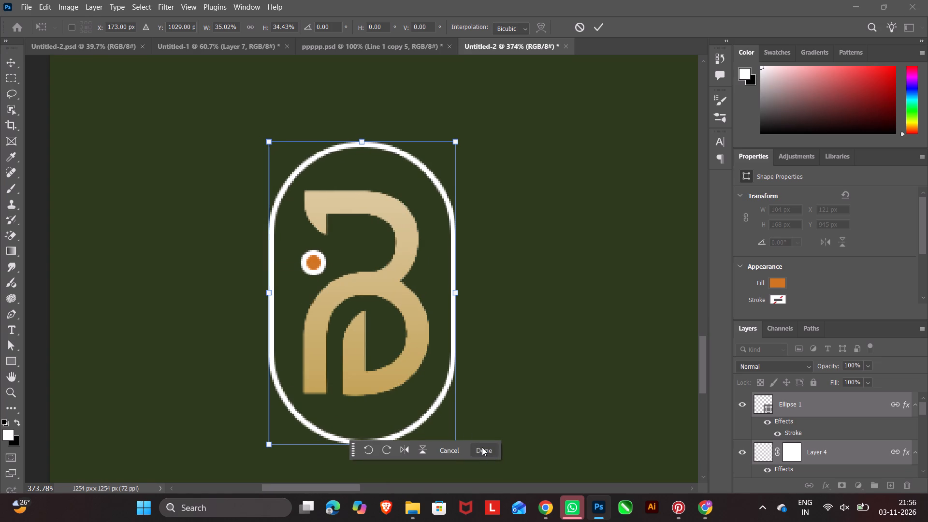
Stretch the small emblem downward to about 176 px high, keeping its 104 px width, and apply the resize.
left_click(524, 407)
left_click(394, 414)
left_click(402, 429)
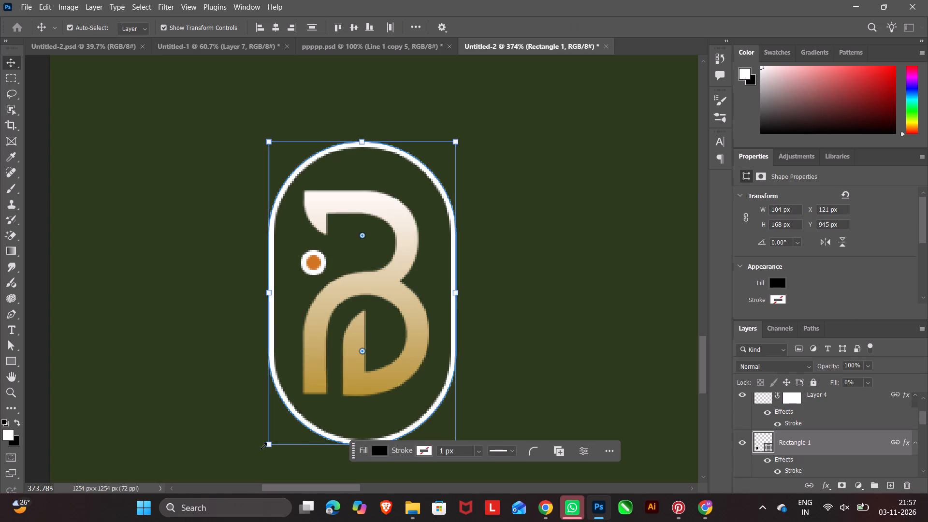
scroll(531, 393, "down", 3)
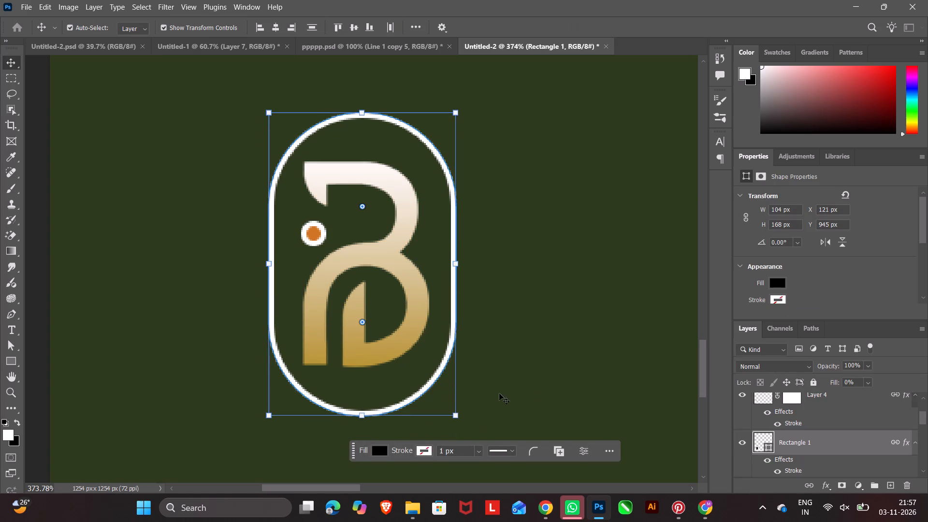
left_click_drag(363, 417, 362, 428)
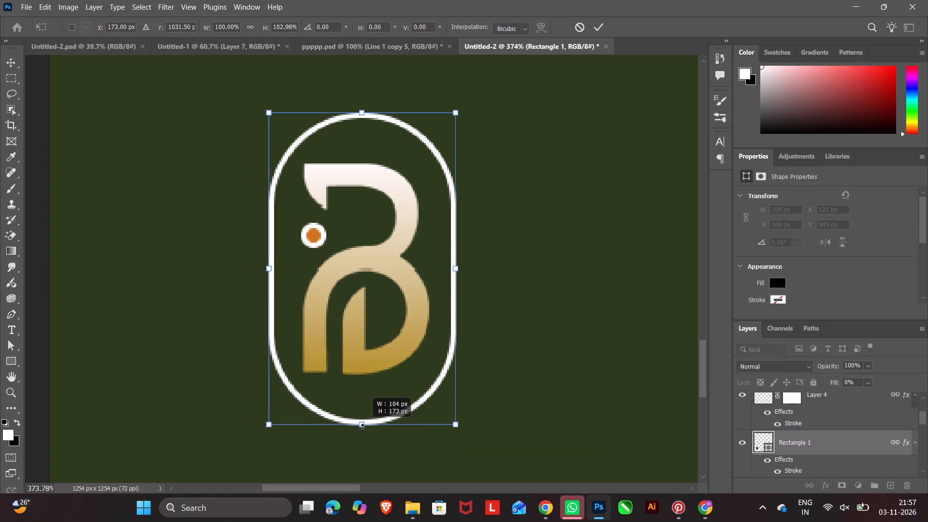
left_click_drag(362, 428, 361, 430)
left_click(481, 451)
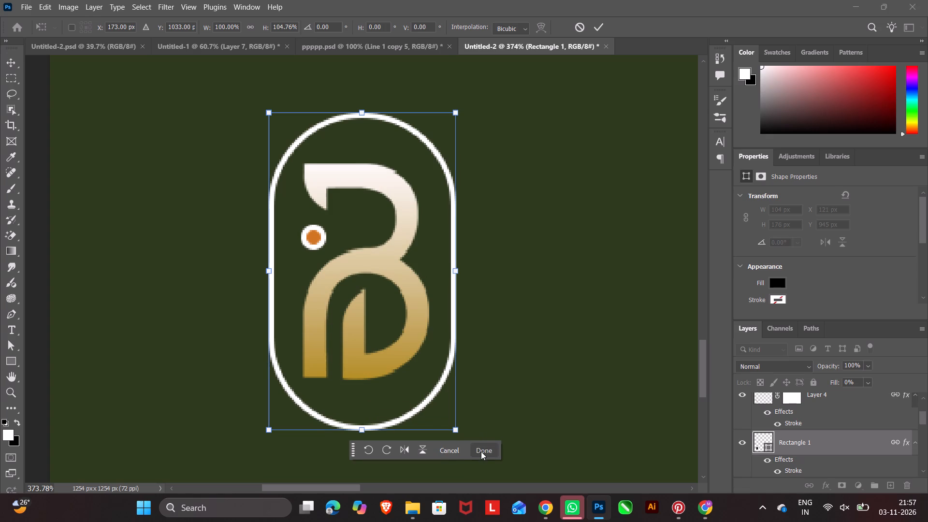
Set the stroke effect on the small emblem's orange dot to 1 px.
left_click(546, 395)
left_click(312, 245)
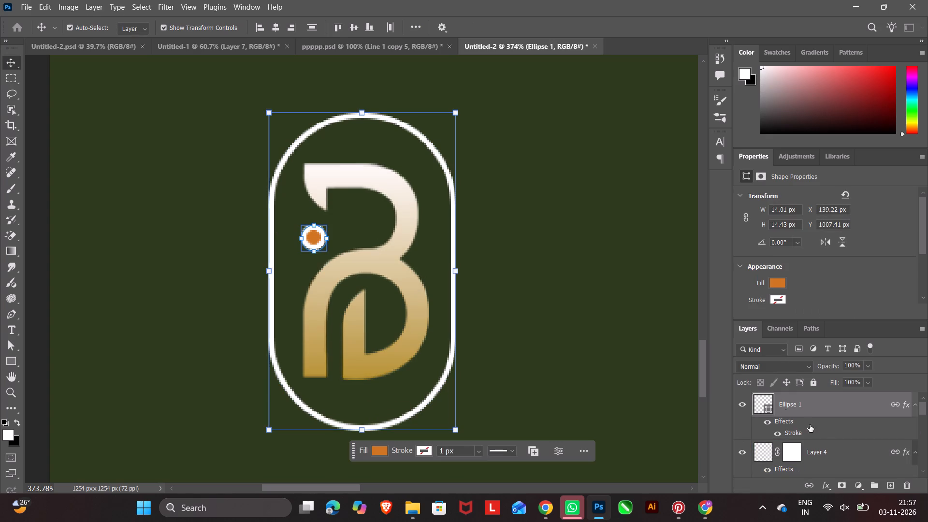
double_click(796, 432)
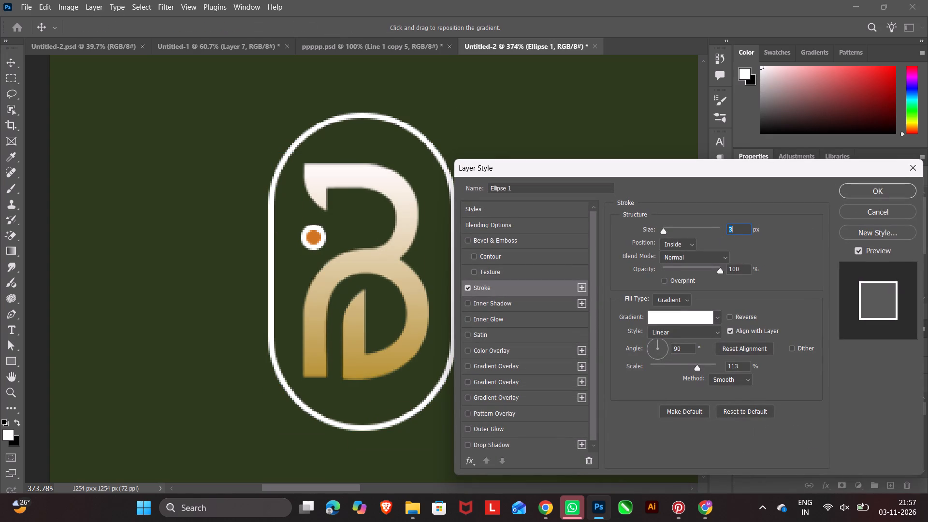
key("1")
key("Return")
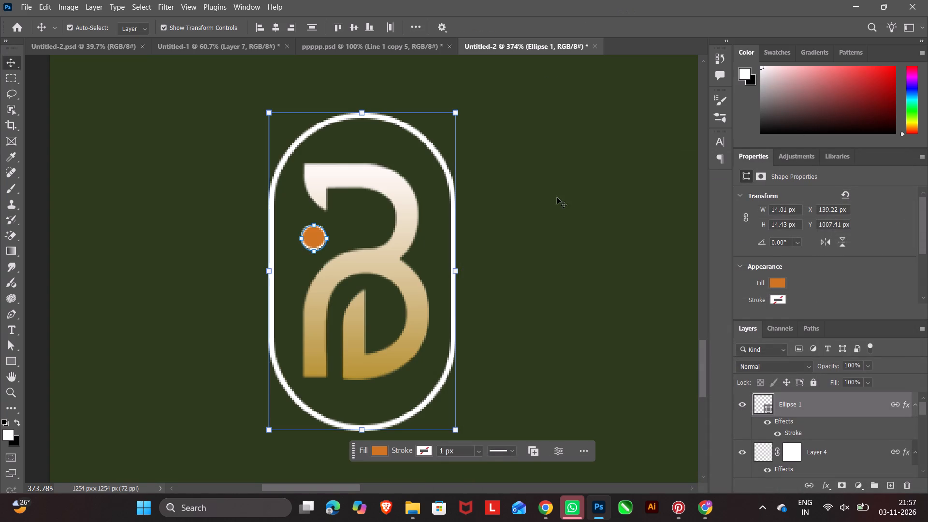
double_click(558, 201)
Duplicate the "INTERIORS BY" text from the main logo and place the copy beside the upper half of the small emblem.
scroll(417, 285, "down", 8, "alt")
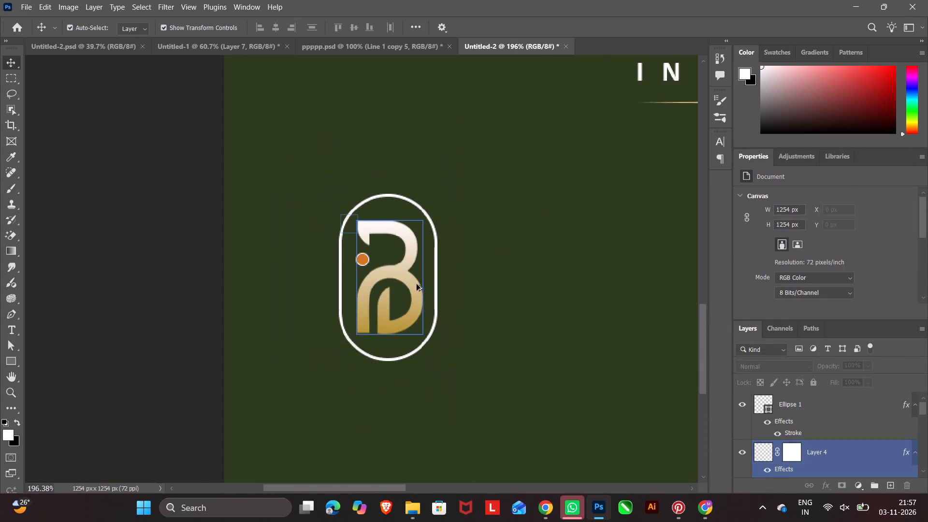
scroll(417, 284, "down", 6, "alt")
scroll(543, 335, "up", 6)
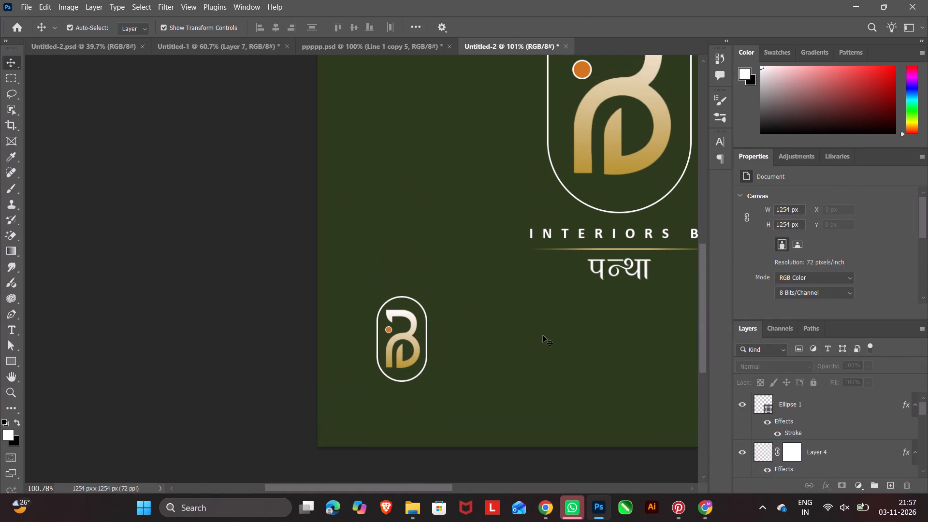
scroll(543, 335, "up", 1)
scroll(543, 335, "right", 2)
scroll(543, 335, "up", 1)
scroll(540, 335, "right", 2)
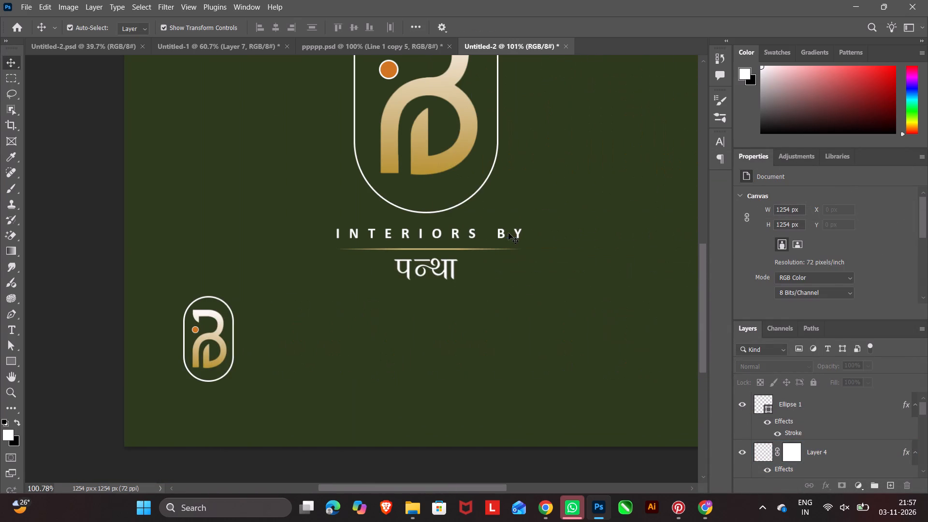
left_click(508, 233)
key("ctrl+c")
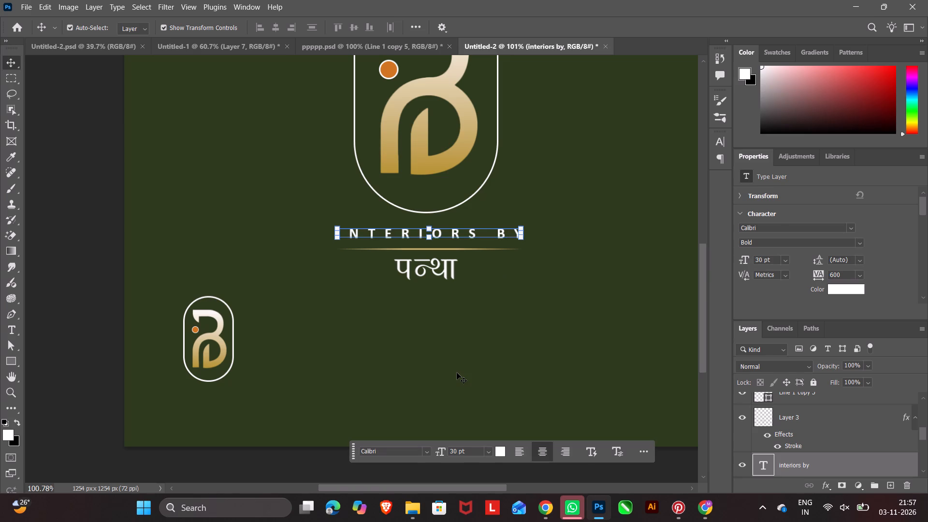
left_click(456, 372)
key("ctrl+v")
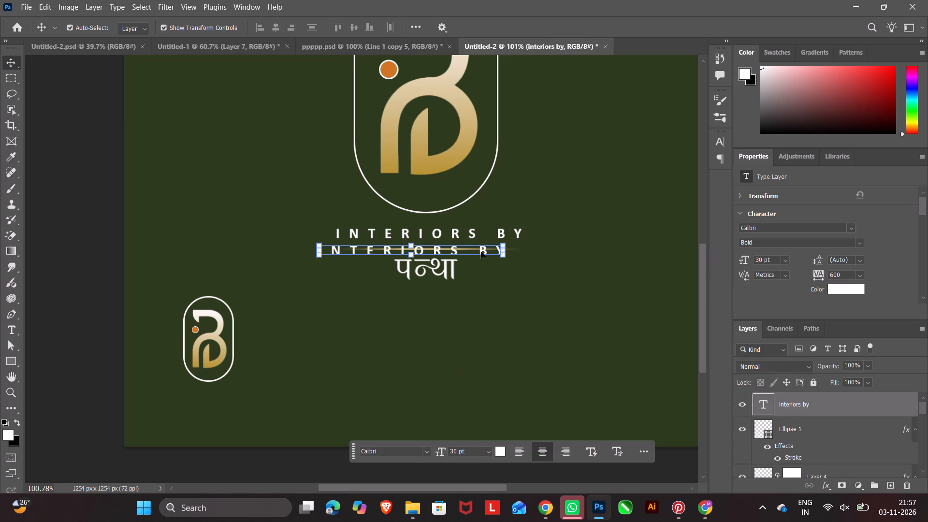
left_click_drag(481, 252, 410, 331)
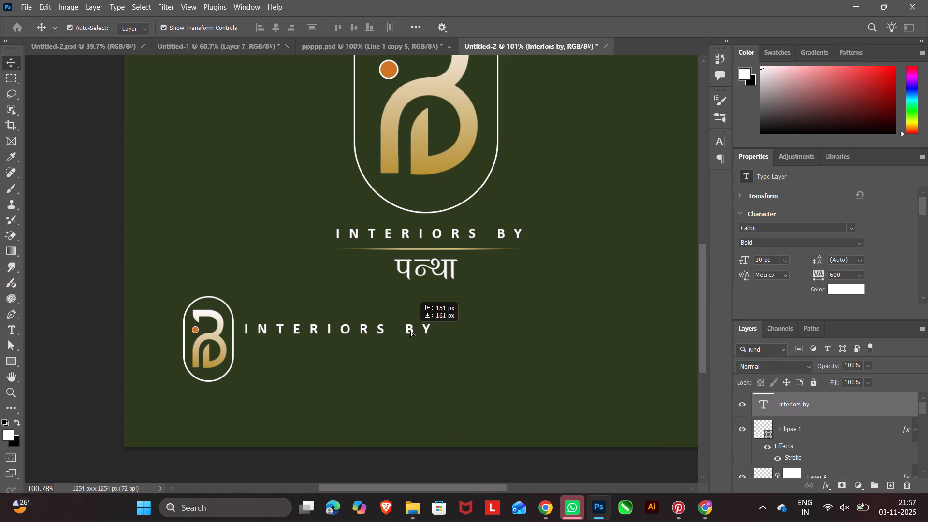
left_click_drag(410, 331, 411, 339)
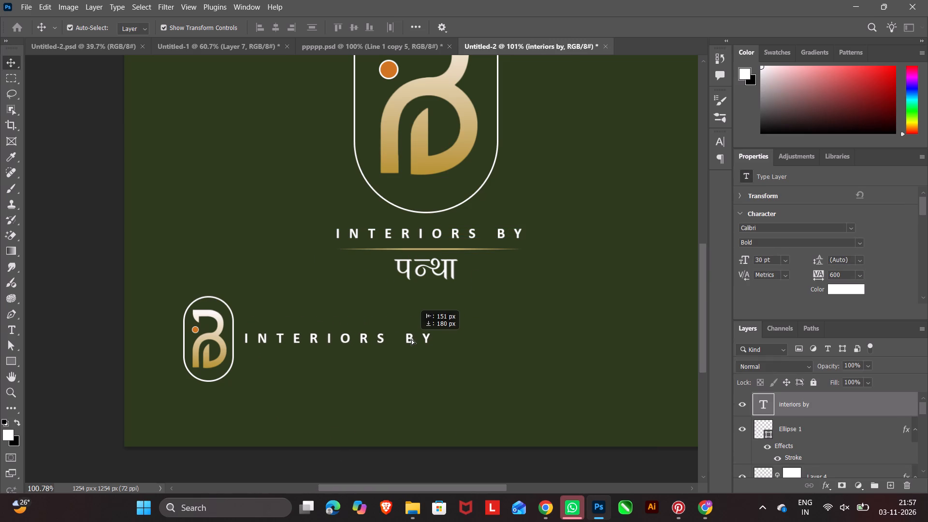
left_click_drag(411, 339, 414, 337)
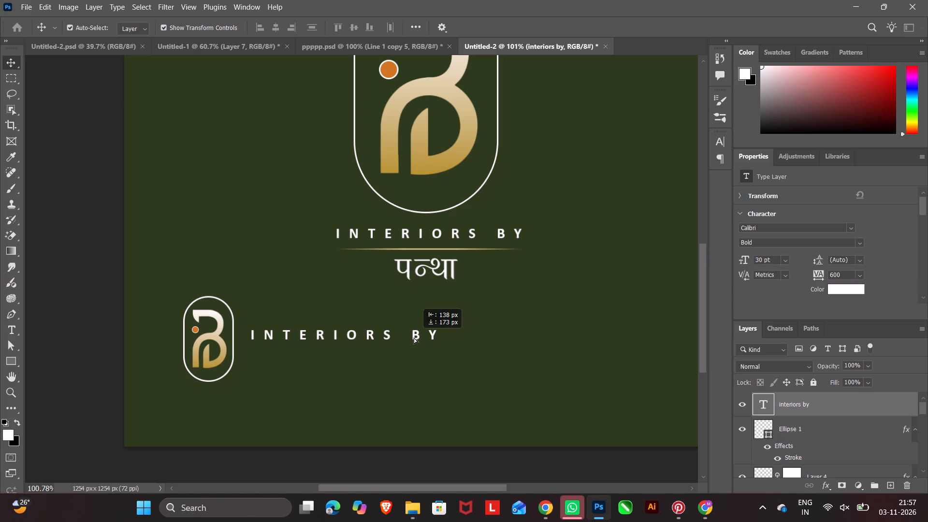
left_click_drag(414, 337, 411, 325)
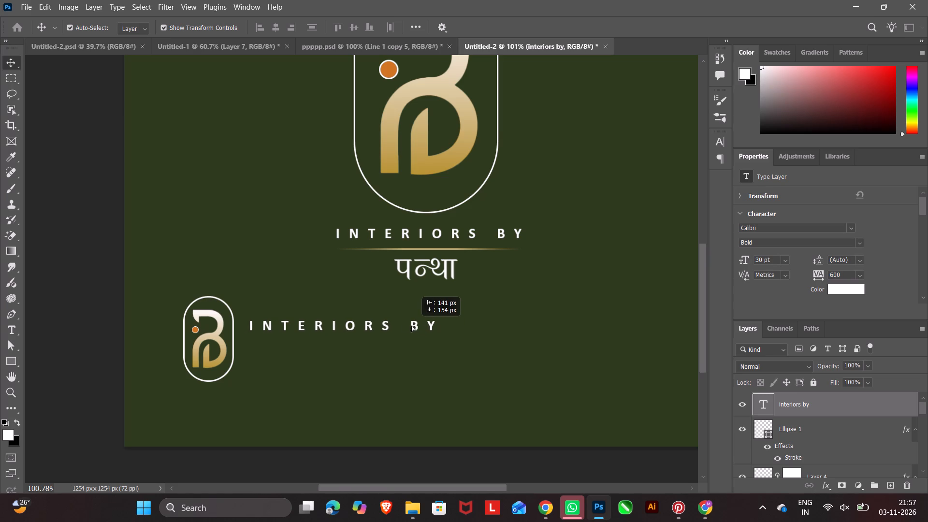
left_click_drag(411, 325, 409, 325)
Duplicate the gold divider line and place the copy beneath the small lockup's "INTERIORS BY" text, at about X 242, Y 1033 px.
left_click(495, 250)
left_click(487, 250)
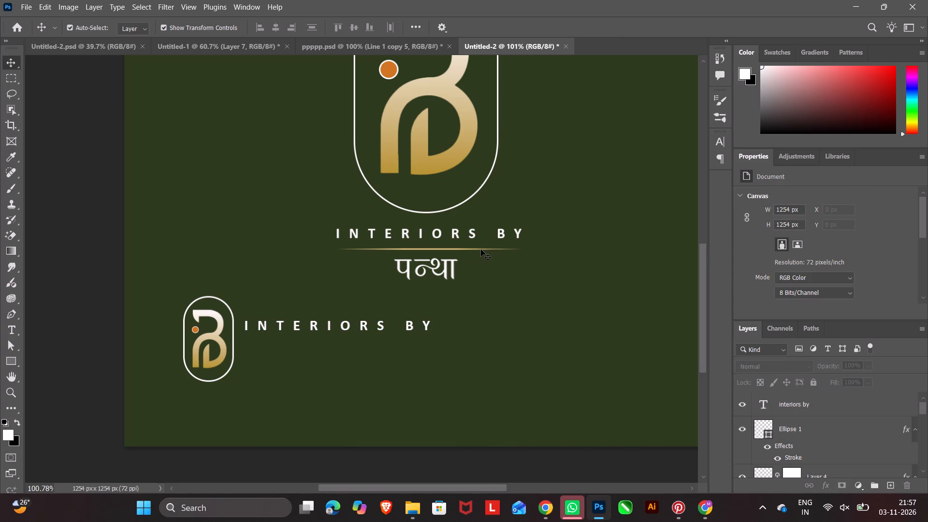
left_click(467, 249)
key("ctrl+c")
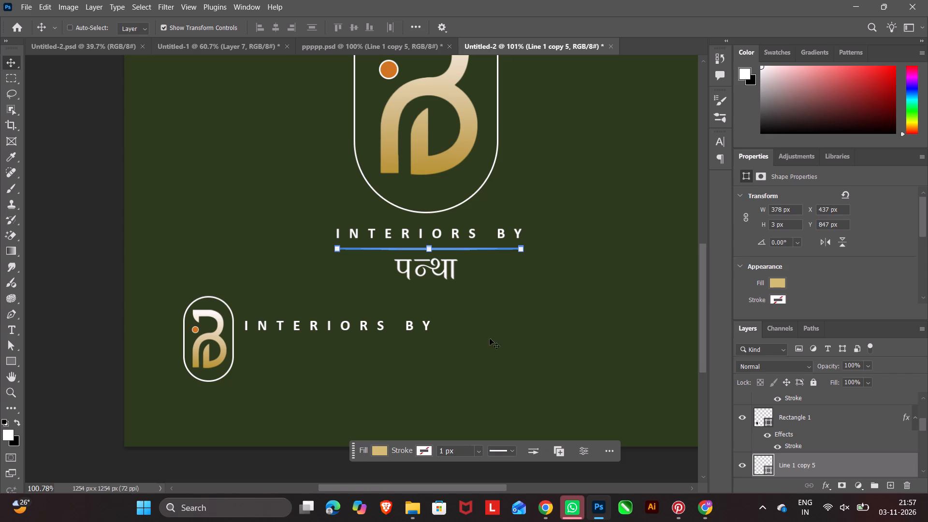
left_click(442, 366)
key("ctrl+v")
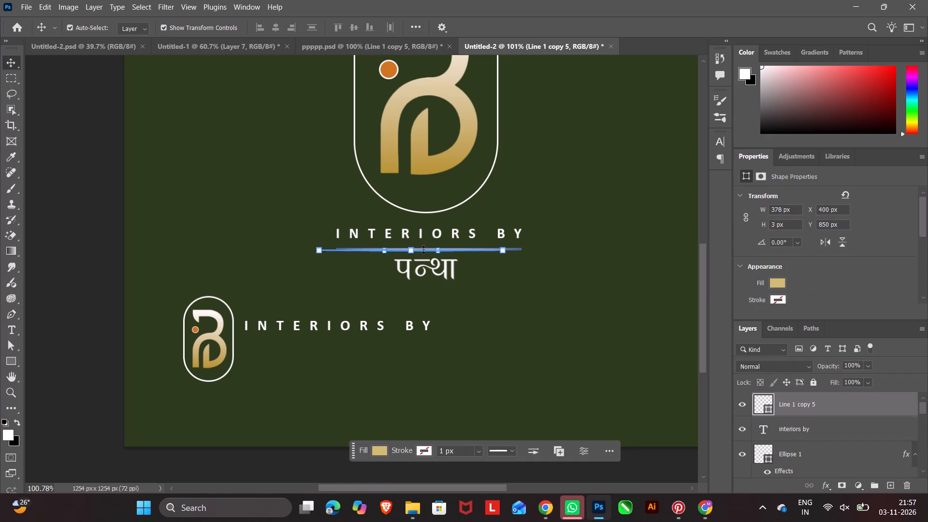
left_click_drag(414, 250, 347, 349)
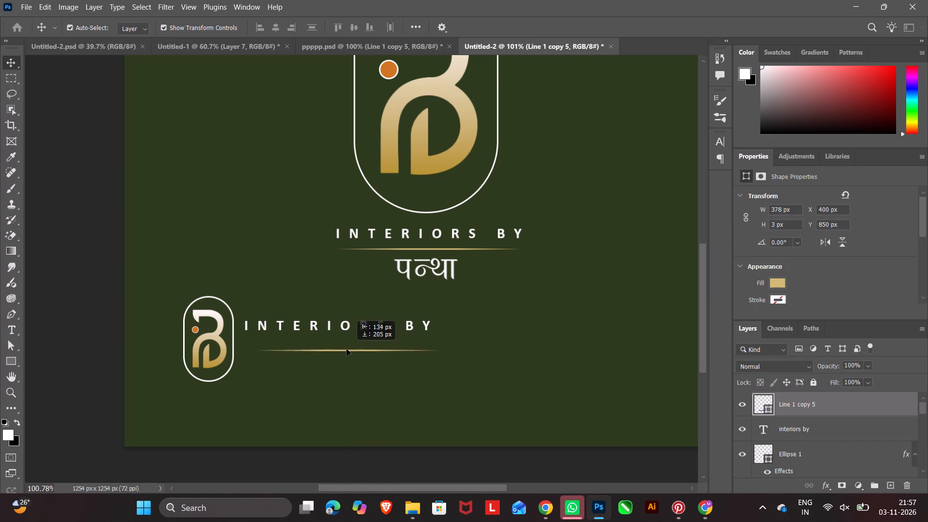
left_click_drag(347, 349, 337, 344)
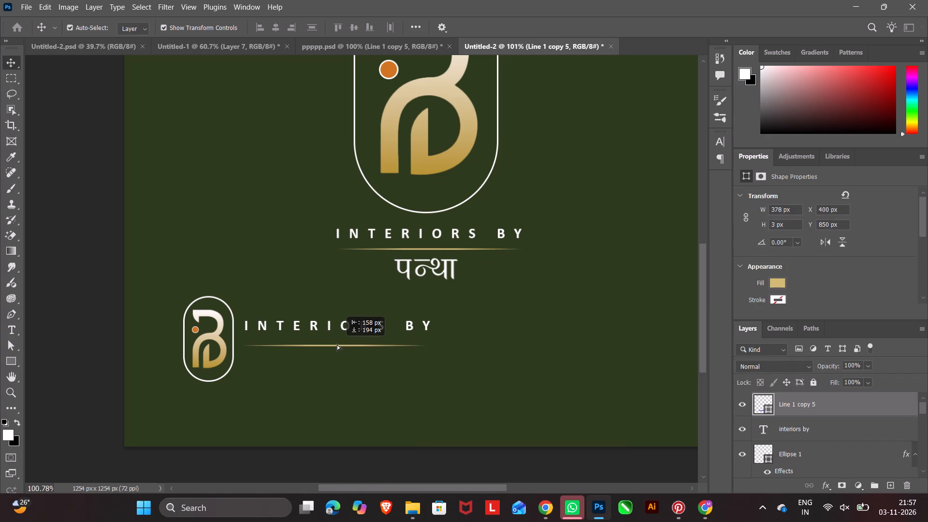
left_click_drag(337, 344, 337, 345)
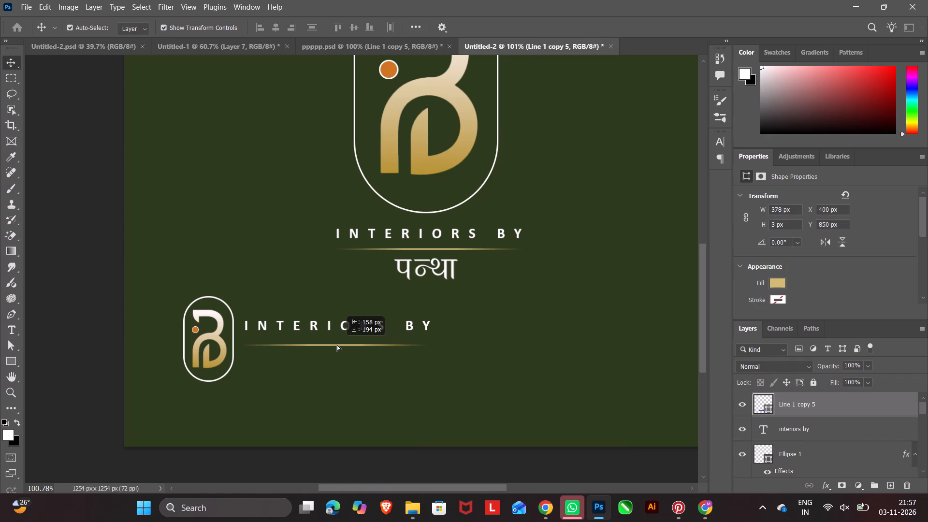
left_click_drag(337, 345, 337, 344)
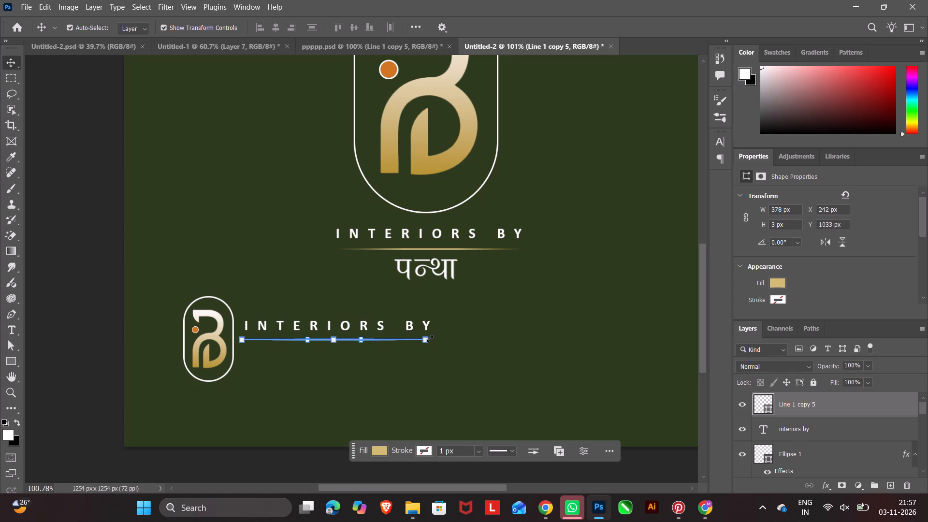
Stretch the copied gold line rightward to about 386 px wide and apply the resize.
left_click_drag(430, 340, 436, 341)
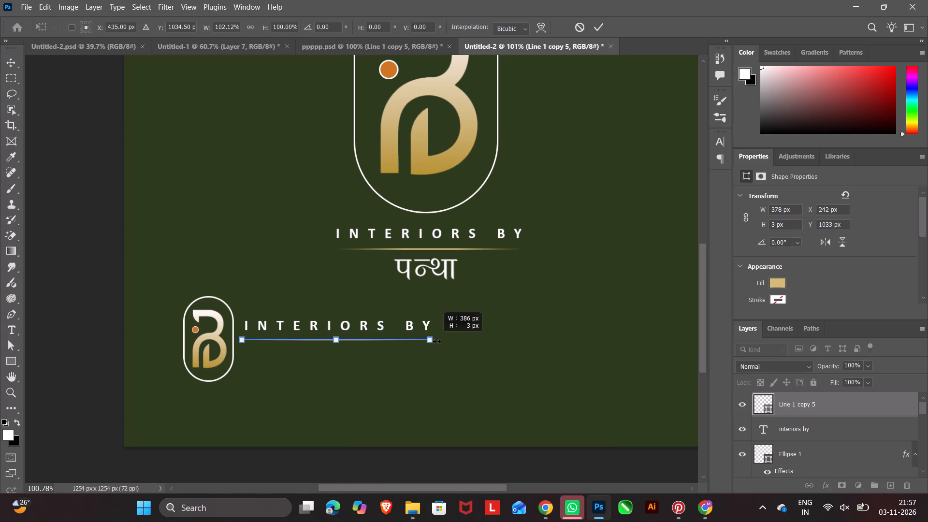
left_click_drag(436, 341, 438, 342)
left_click(487, 451)
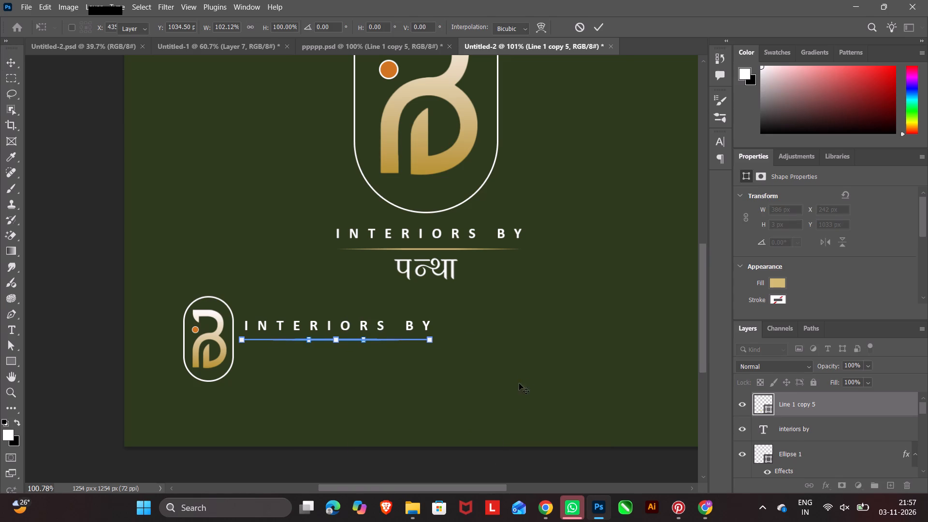
left_click(522, 376)
Duplicate the Hindi word "पन्था" from the main logo and place the copy below the small lockup's gold line.
left_click(453, 272)
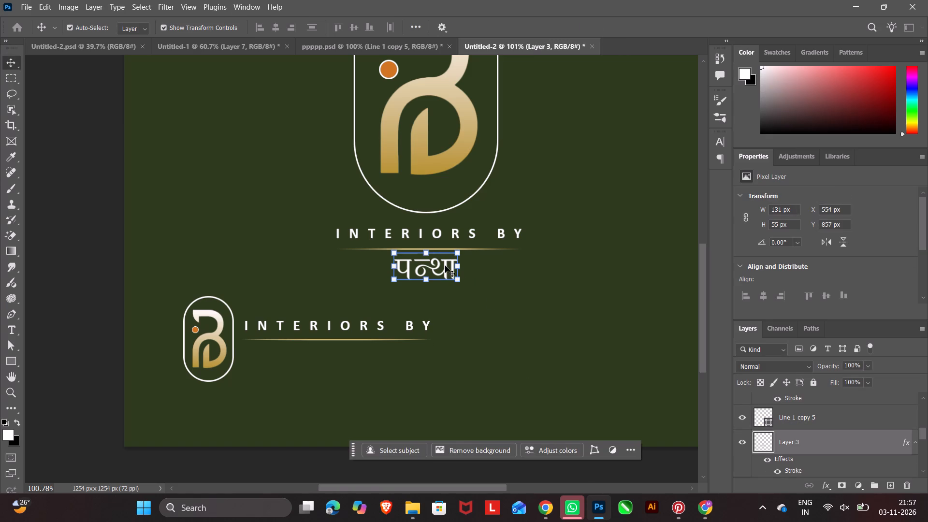
key("ctrl+j")
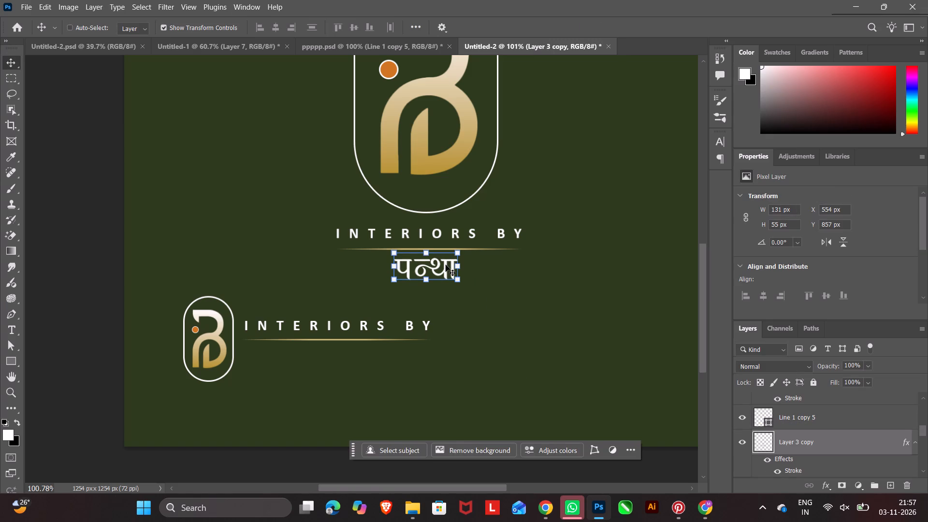
left_click_drag(446, 265, 346, 353)
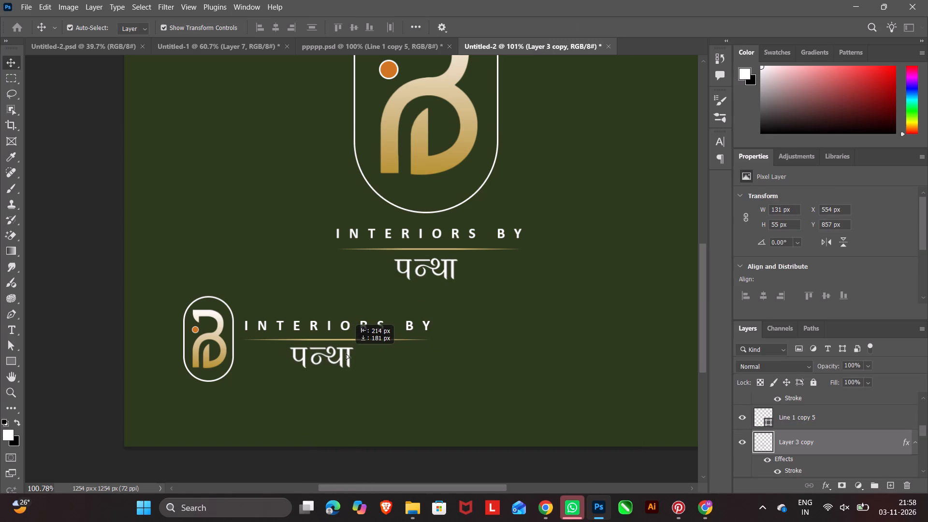
left_click_drag(346, 353, 347, 357)
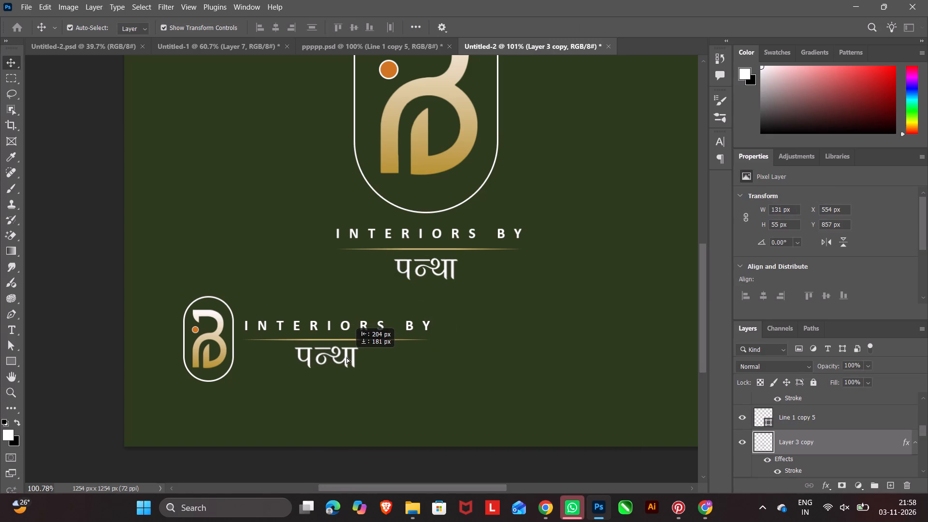
left_click_drag(347, 357, 347, 357)
double_click(651, 379)
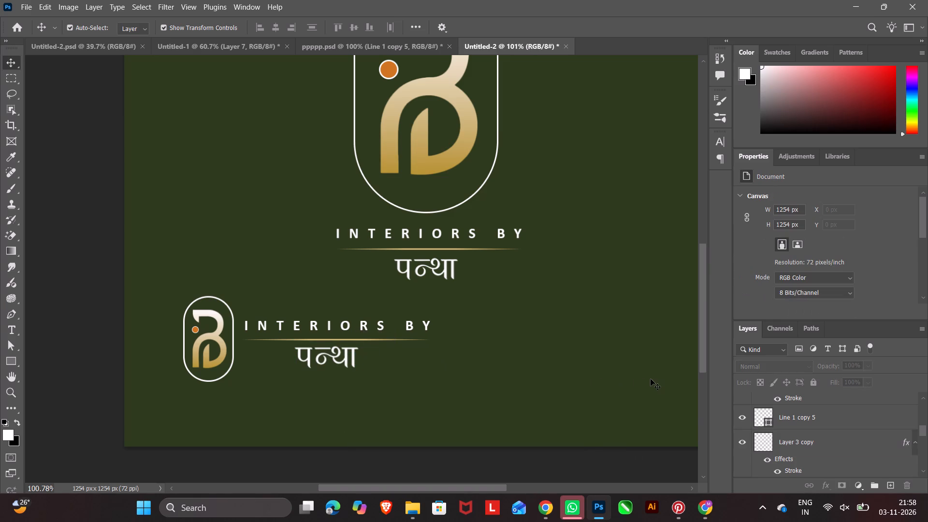
Move the copied "पन्था" left under the start of the gold line, to about X 246, Y 1038 px.
left_click(342, 358)
left_click(344, 359)
left_click_drag(344, 359, 336, 360)
left_click_drag(328, 361, 260, 372)
left_click(435, 378)
left_click_drag(344, 359, 329, 362)
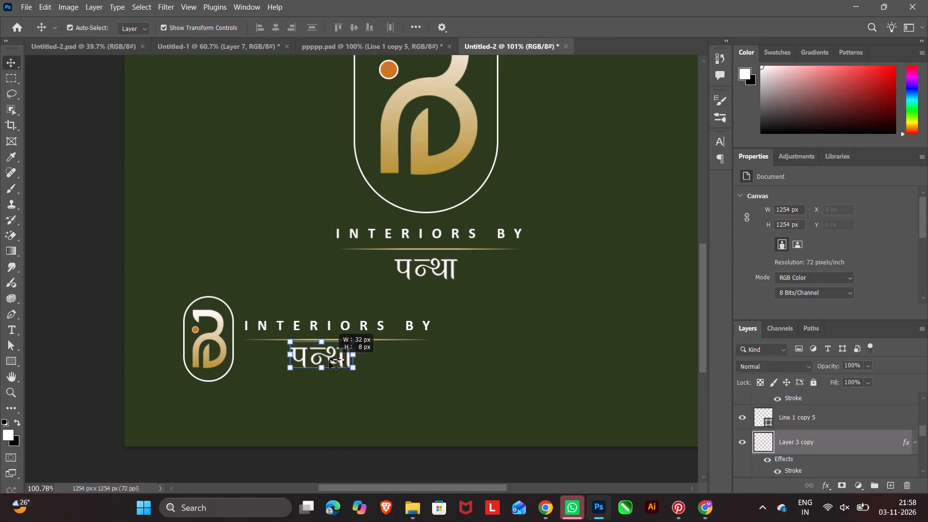
left_click(332, 361)
left_click(339, 359)
left_click_drag(341, 359, 289, 368)
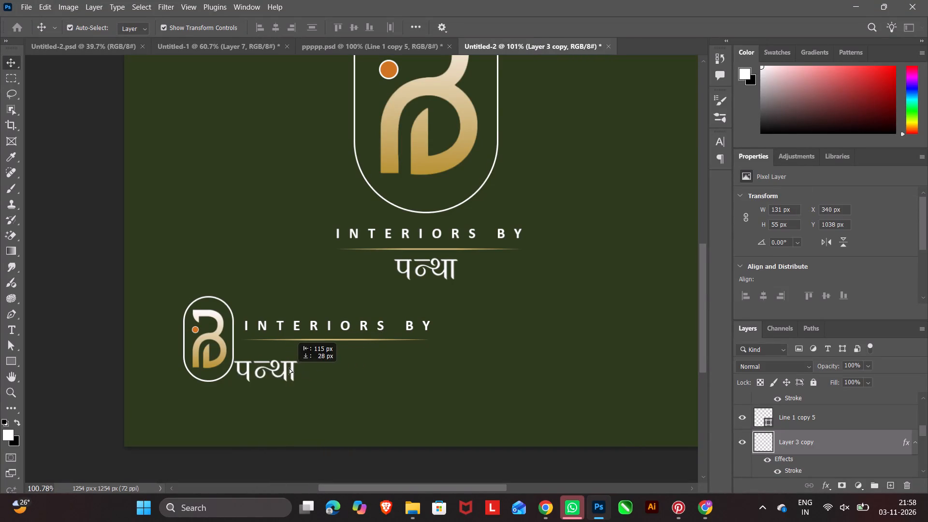
left_click_drag(289, 368, 296, 363)
left_click(472, 413)
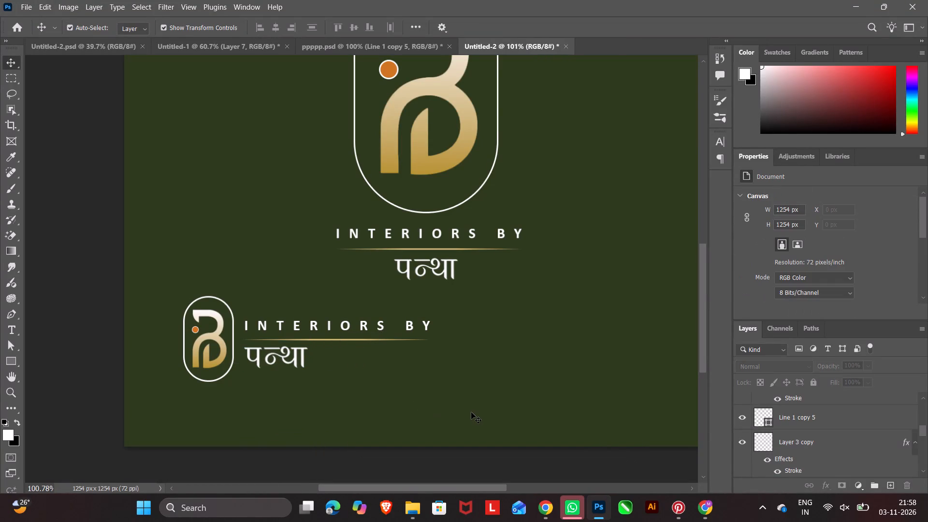
Turn off the start arrowhead on the small lockup's gold line so only its right end tapers.
scroll(296, 350, "up", 6, "alt")
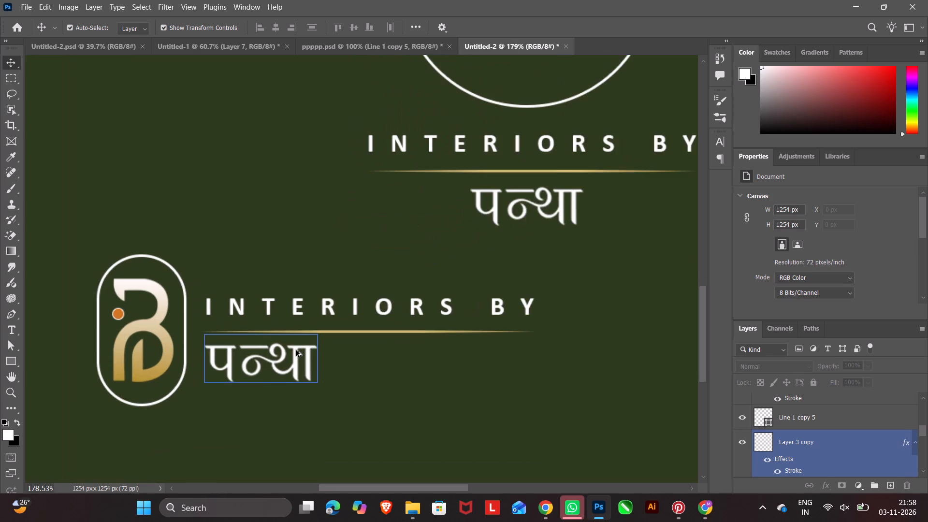
scroll(296, 350, "up", 2, "alt")
left_click(421, 330)
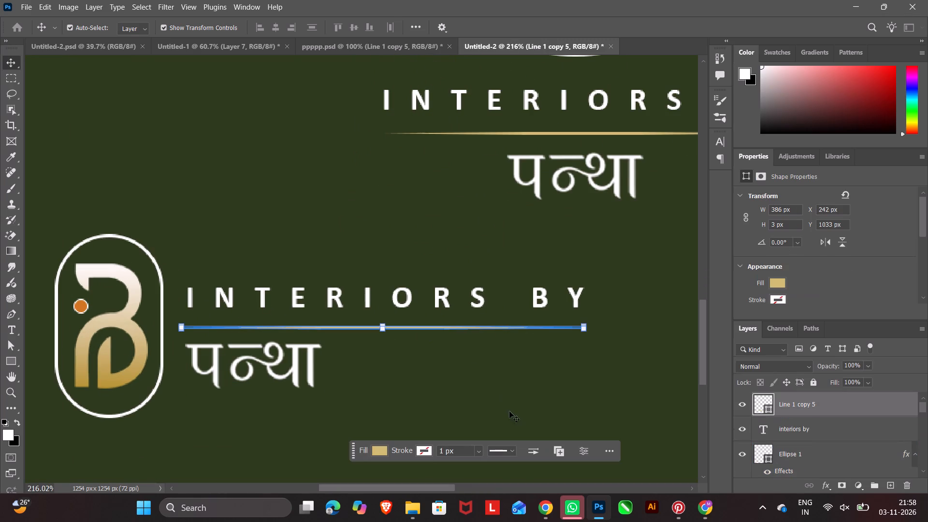
left_click(529, 448)
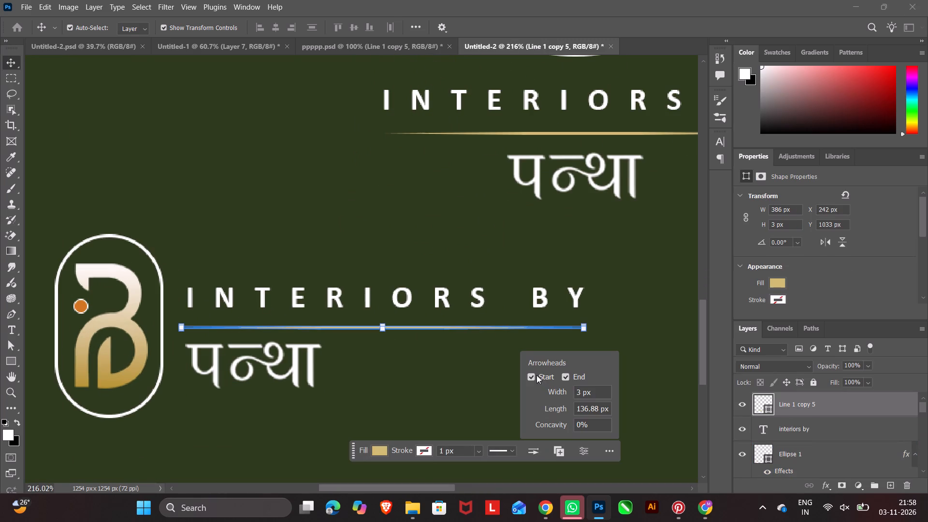
left_click(531, 376)
left_click(457, 384)
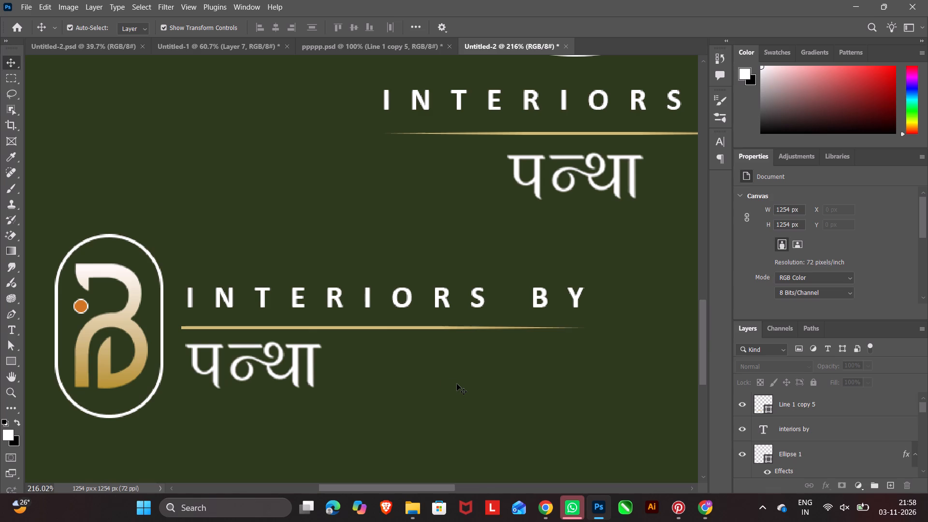
Nudge the small lockup's "INTERIORS BY" text left to align with the gold line's left end.
left_click(367, 293)
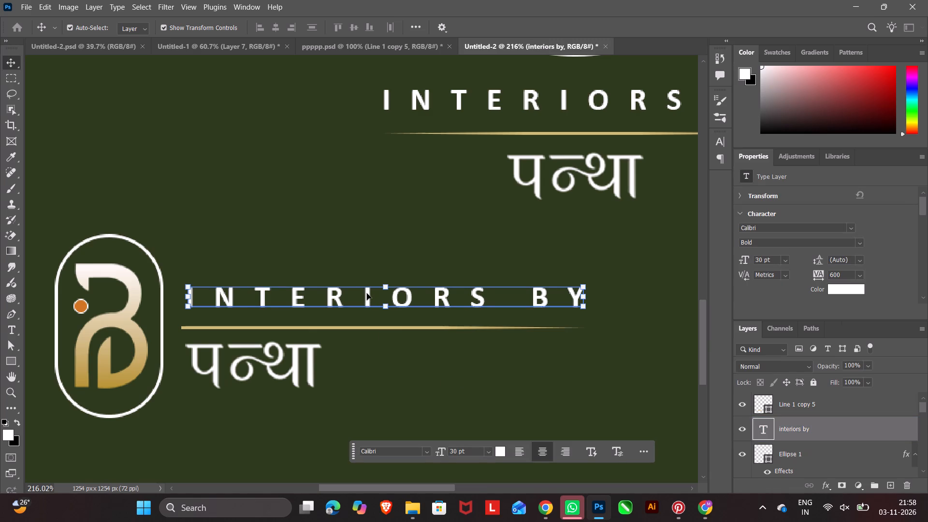
key("Left")
key("Left")
key("Left")
key("Left")
key("Left")
key("Left")
key("Left")
key("Left")
key("Left")
key("Left")
key("Left")
key("Left")
key("Left")
key("Left")
key("Left")
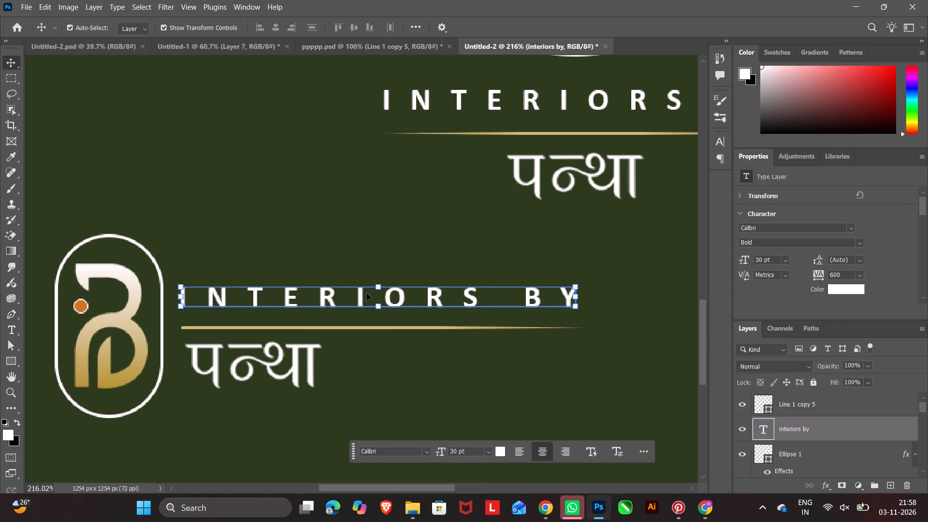
key("Right")
left_click(340, 201)
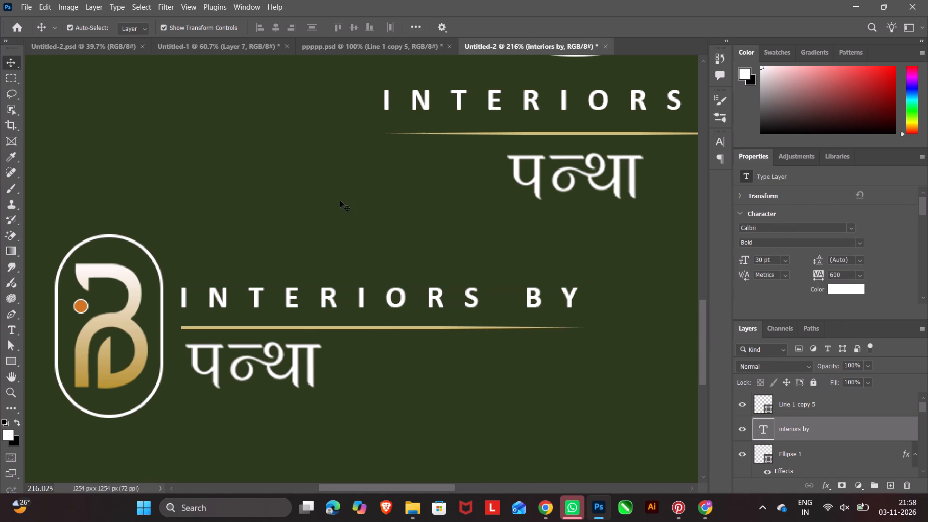
Nudge the small lockup's "पन्था" left to X 243 px, toward the gold line's left end.
left_click(299, 383)
left_click(295, 378)
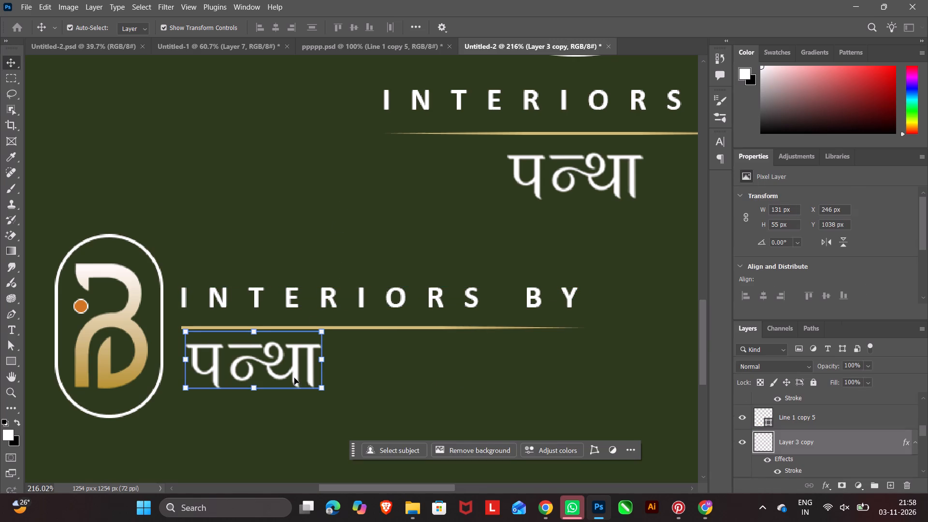
key("Left")
key("Left")
key("Left")
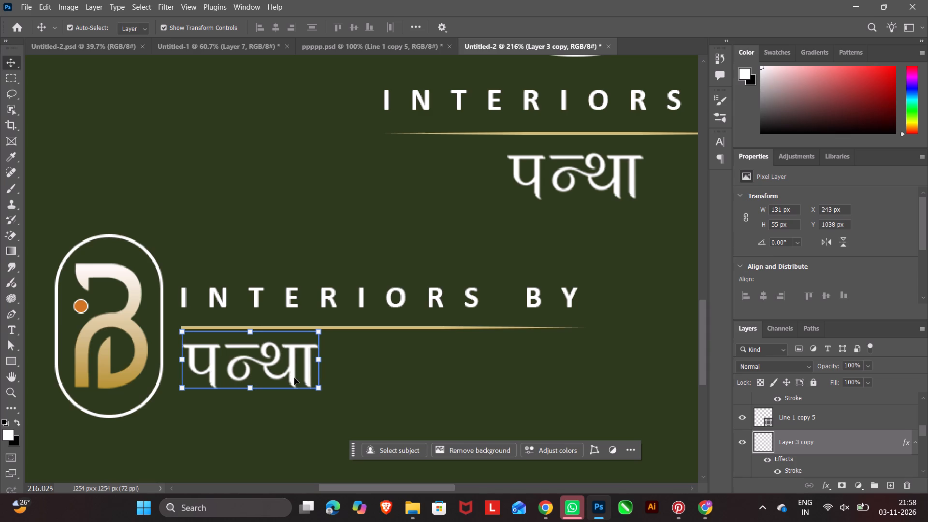
Nudge the small lockup's "पन्था" slightly further left to line up with the gold line's left end.
key("Left")
left_click(353, 217)
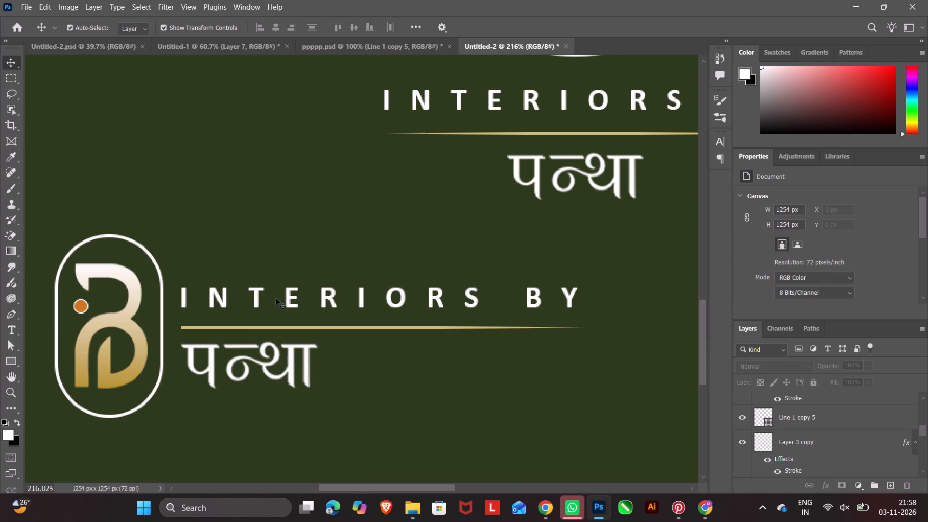
Select all parts of the small horizontal lockup and link their layers together.
scroll(275, 301, "down", 10, "alt")
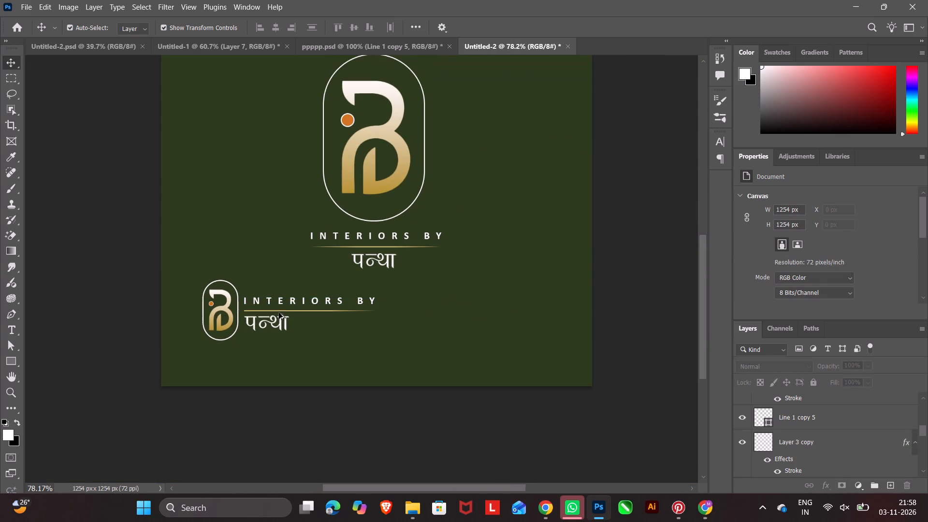
left_click_drag(149, 290, 352, 340)
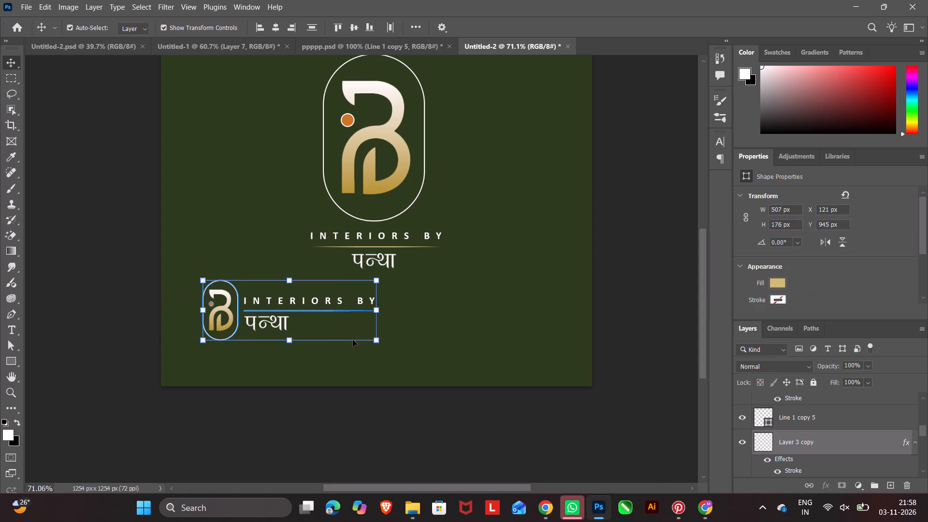
left_click(808, 489)
left_click(606, 301)
Select the large logo's emblem, "INTERIORS BY", gold line and "पन्था", and link their layers together.
left_click_drag(275, 83, 438, 241)
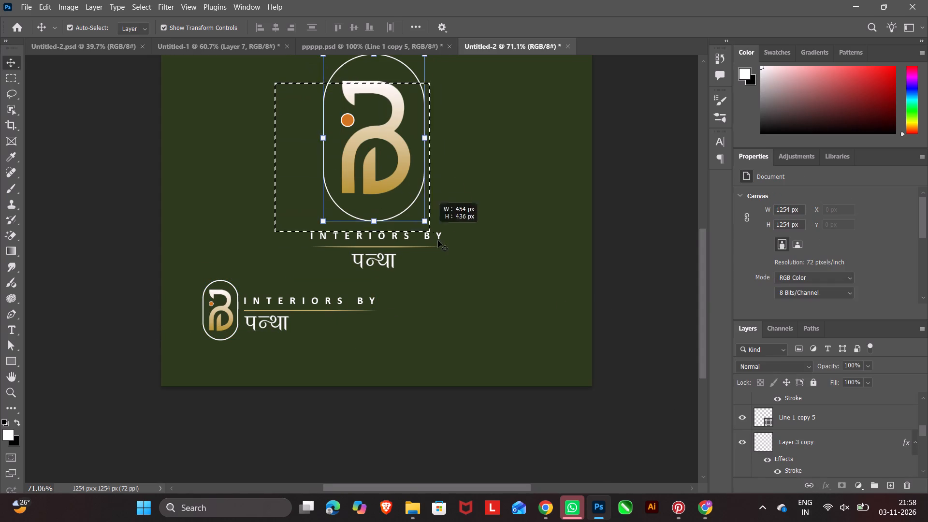
left_click_drag(438, 241, 464, 264)
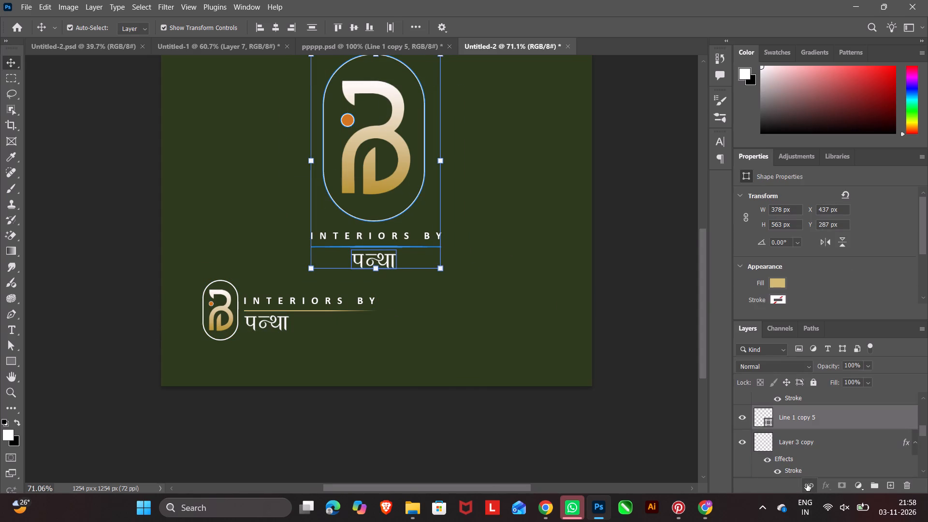
left_click(807, 484)
left_click(657, 278)
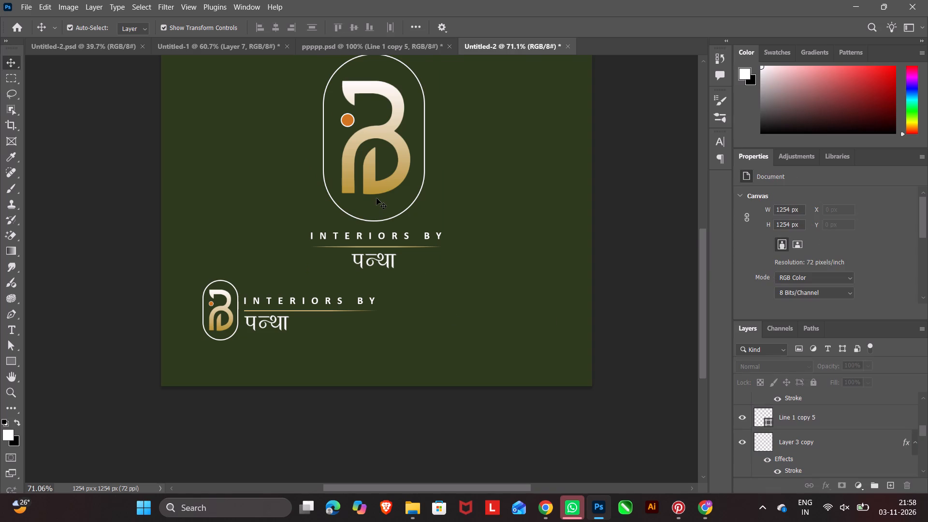
Move the linked large logo straight up until its capsule outline sits at Y 177 px.
left_click(377, 198)
key("Up")
key("Up")
key("Up")
key("Up")
key("Up")
key("Up")
key("Up")
key("Up")
key("Up")
key("Up")
key("Up")
key("Up")
key("Up")
key("Up")
key("Up")
key("Up")
key("Up")
key("Up")
key("Up")
key("Up")
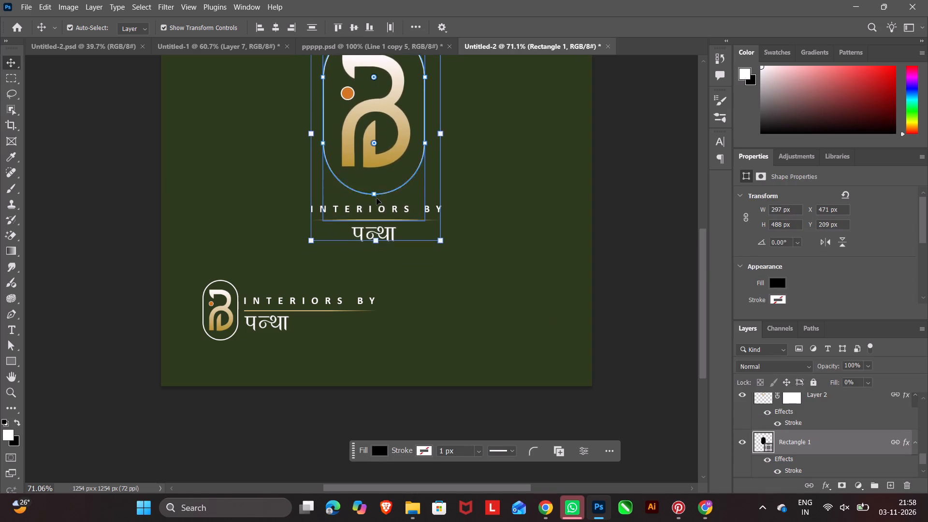
left_click(508, 316)
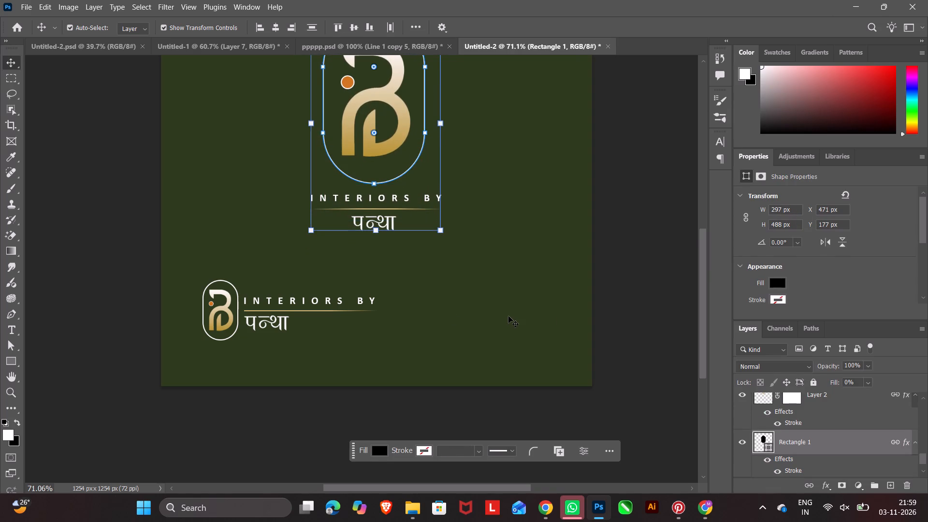
Raise the linked large logo a little further, moving its capsule outline above Y 155 px.
scroll(508, 315, "up", 14)
left_click(401, 289)
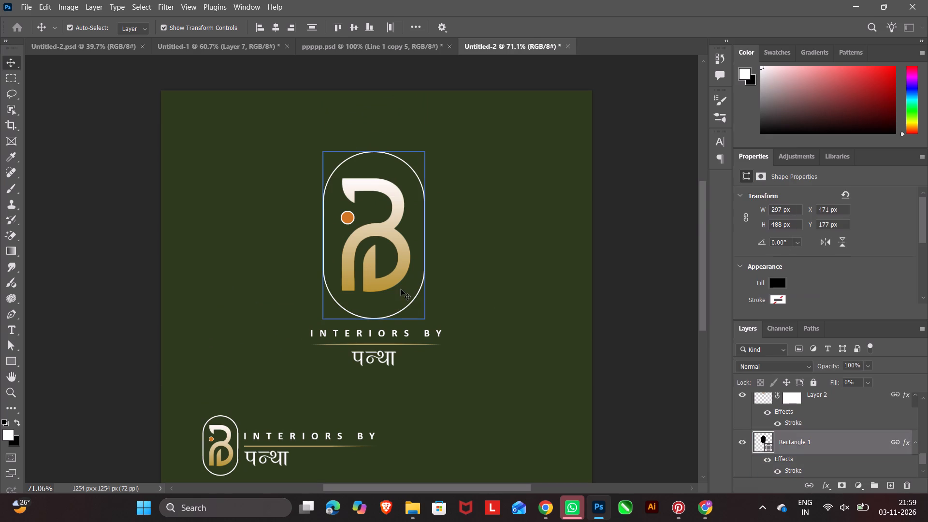
key("Up")
key("Up")
key("Up")
key("Up")
key("Up")
key("Up")
key("Up")
key("Up")
key("Up")
key("Up")
key("Up")
key("Up")
key("Up")
key("Up")
key("Up")
key("Up")
key("Up")
key("Up")
key("Up")
key("Up")
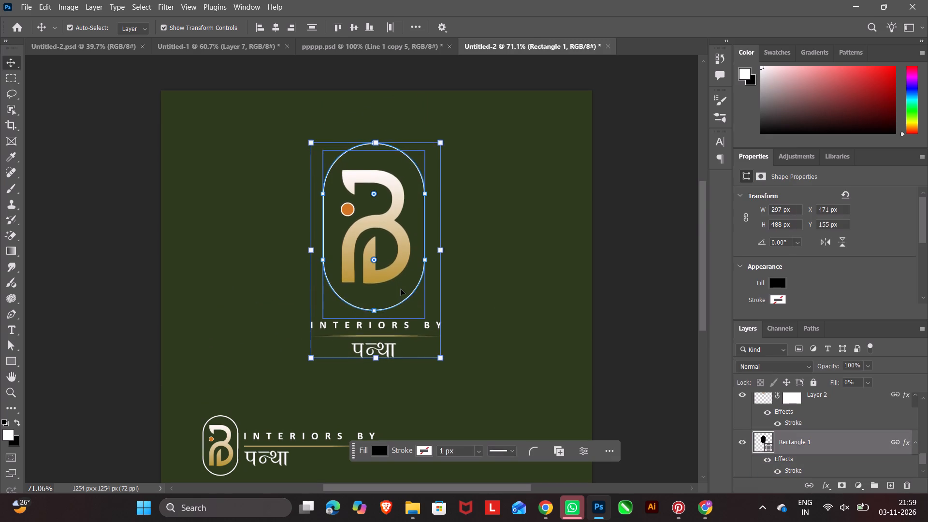
scroll(476, 298, "down", 3)
left_click(572, 283)
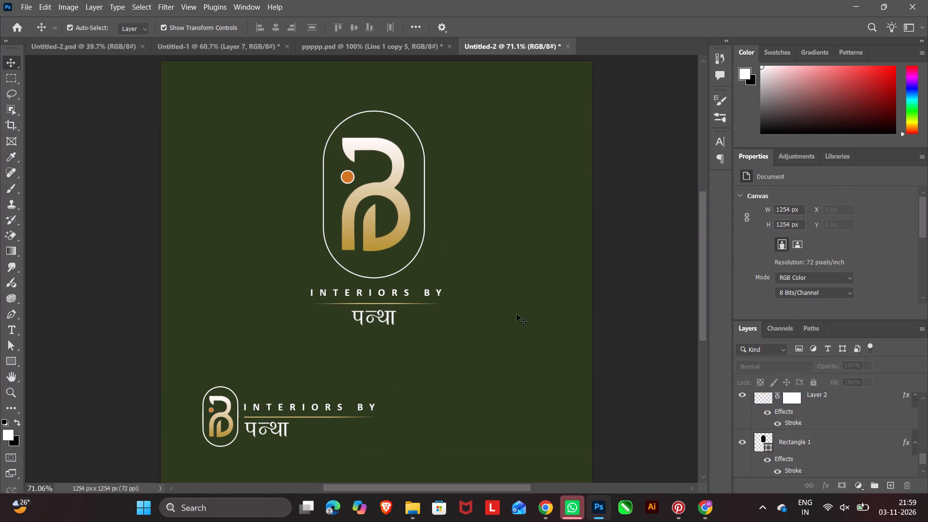
Move the linked small lockup right to X 365 px so it is centred beneath the large logo.
left_click(259, 415)
left_click(260, 416)
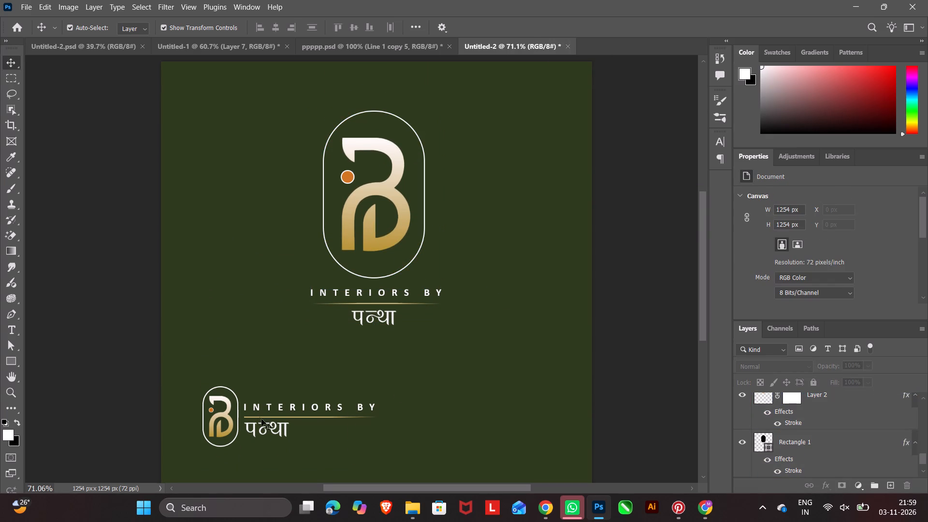
left_click(268, 429)
left_click(267, 423)
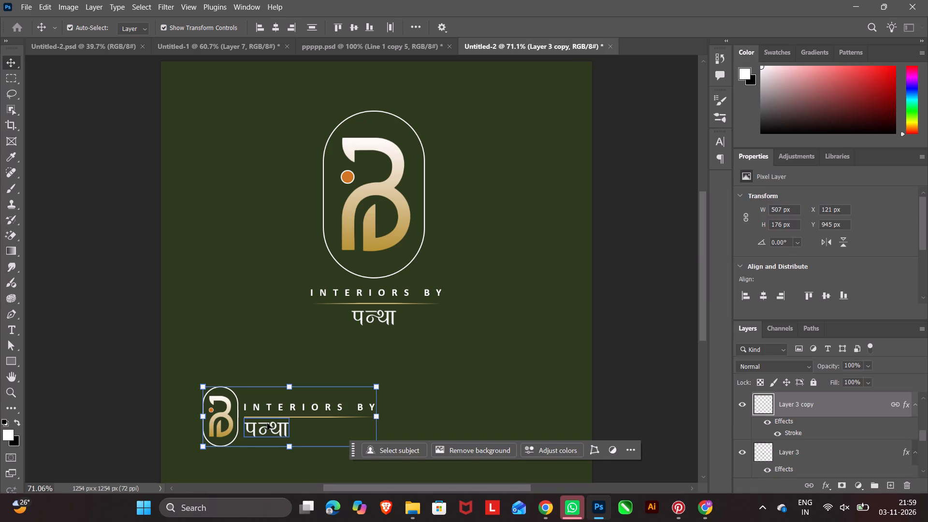
key("Right")
key("Right")
key("Right")
key("Right")
key("Right")
key("Right")
key("Right")
key("Right")
key("Right")
key("Right")
key("Right")
key("Right")
key("Right")
key("Right")
key("Right")
key("Right")
key("Right")
key("Right")
key("Right")
key("Right")
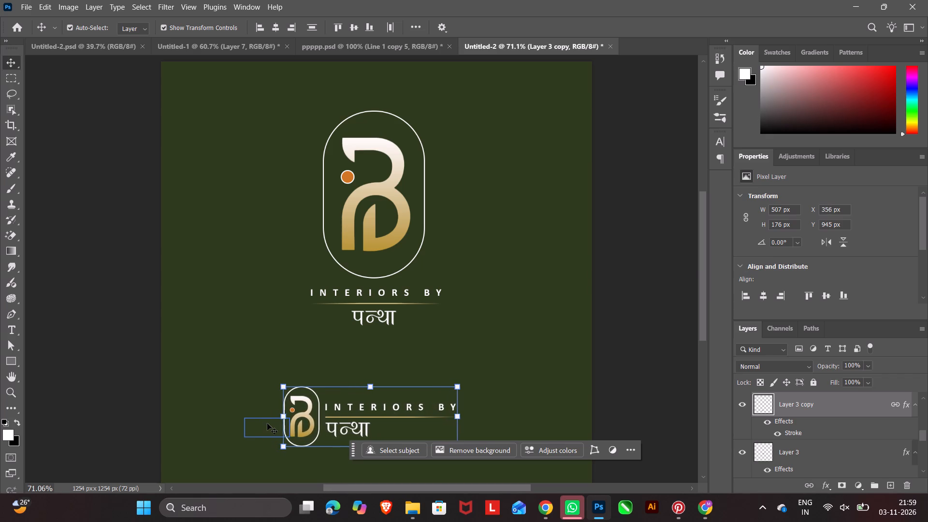
key("Left")
key("Left")
key("Left")
key("Left")
key("Left")
key("Left")
key("Left")
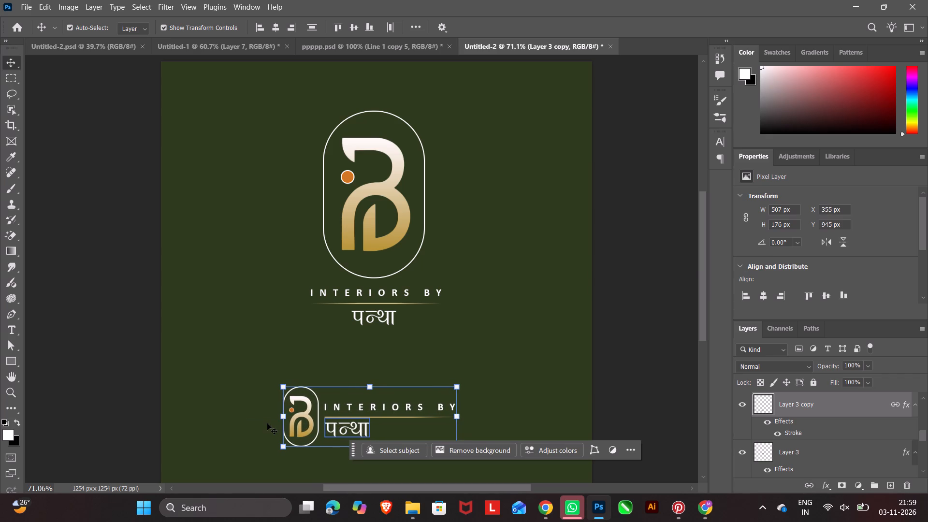
key("Right")
key("Right")
key("Right")
key("Right")
key("Right")
key("Right")
key("Right")
key("Right")
key("Right")
key("Right")
key("Right")
key("Right")
key("Right")
key("Right")
key("Right")
key("Right")
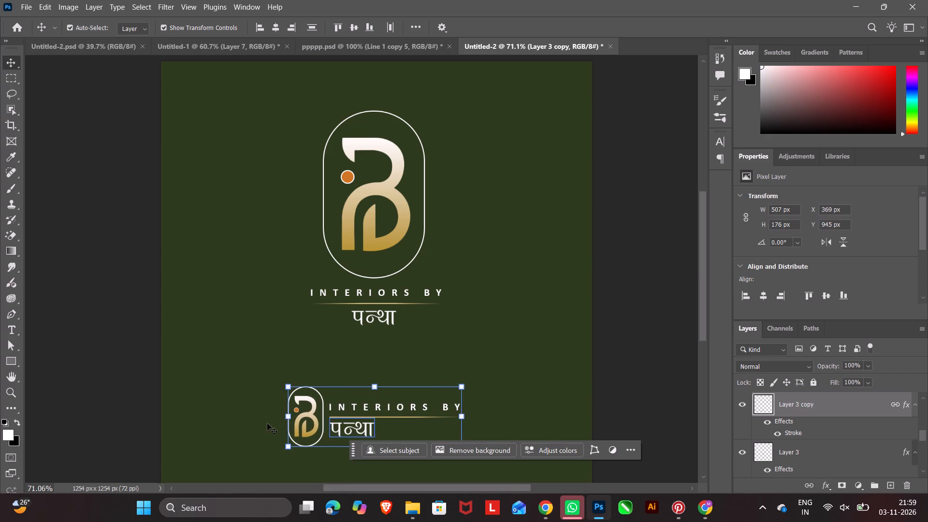
key("Left")
key("Left")
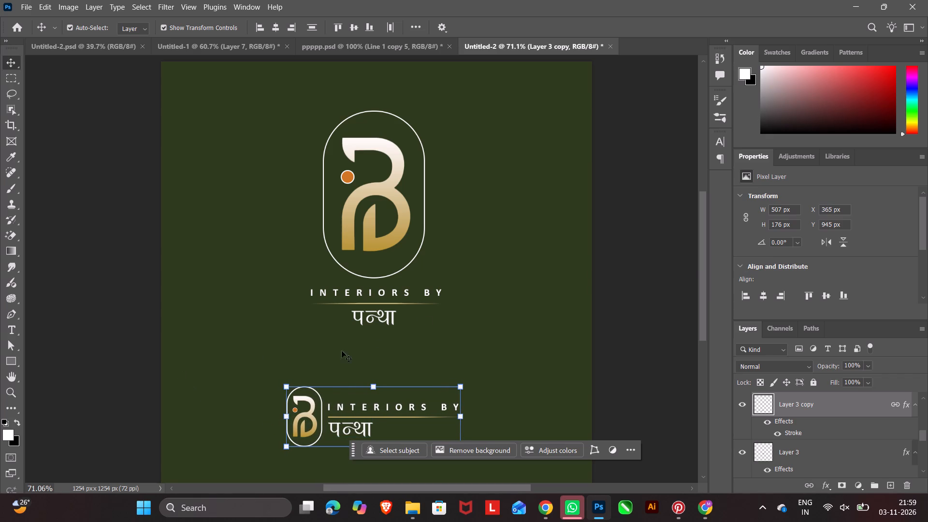
left_click(430, 306)
Move the linked small lockup up toward the large logo, to Y 911 px.
scroll(572, 341, "down", 4)
left_click(328, 375)
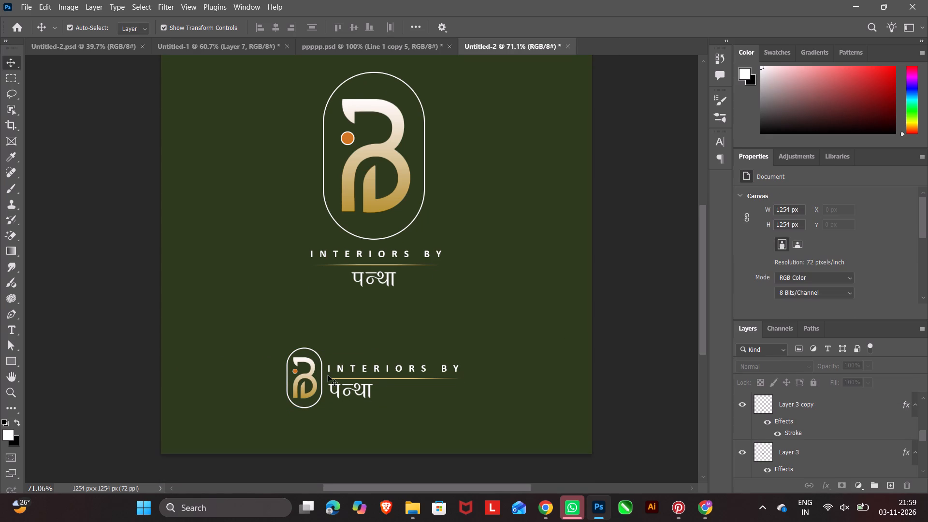
left_click(314, 375)
key("Up")
key("Up")
key("Up")
key("Up")
key("Up")
key("Up")
key("Up")
key("Up")
key("Up")
key("Up")
key("Up")
key("Up")
key("Up")
key("Up")
key("Up")
key("Up")
key("Up")
key("Up")
key("Up")
key("Up")
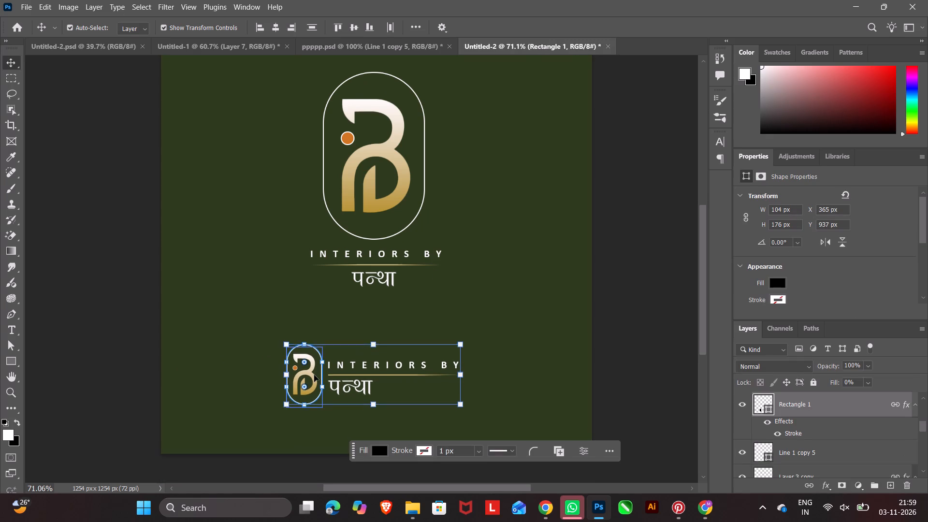
left_click(658, 340)
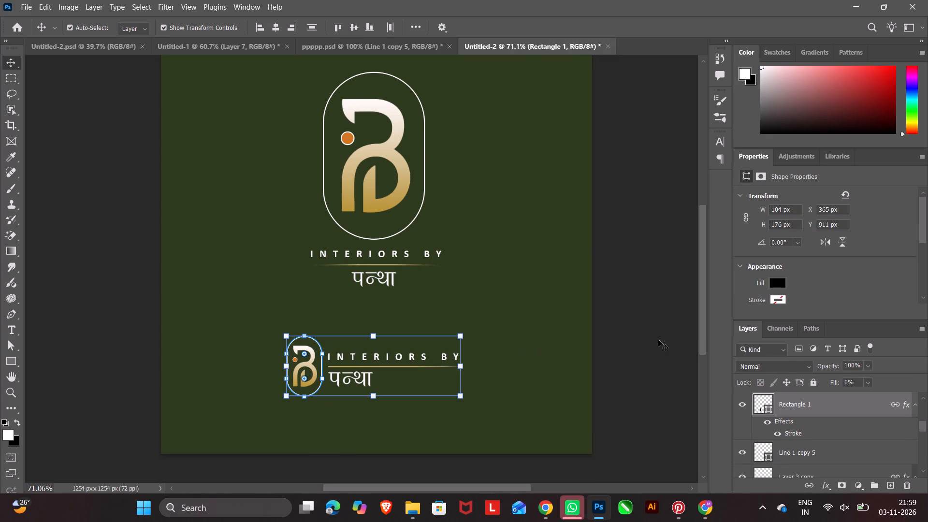
Review the full gold-emblem layout and compare it with the white-emblem version in the Untitled-1 document.
scroll(503, 350, "down", 3, "alt")
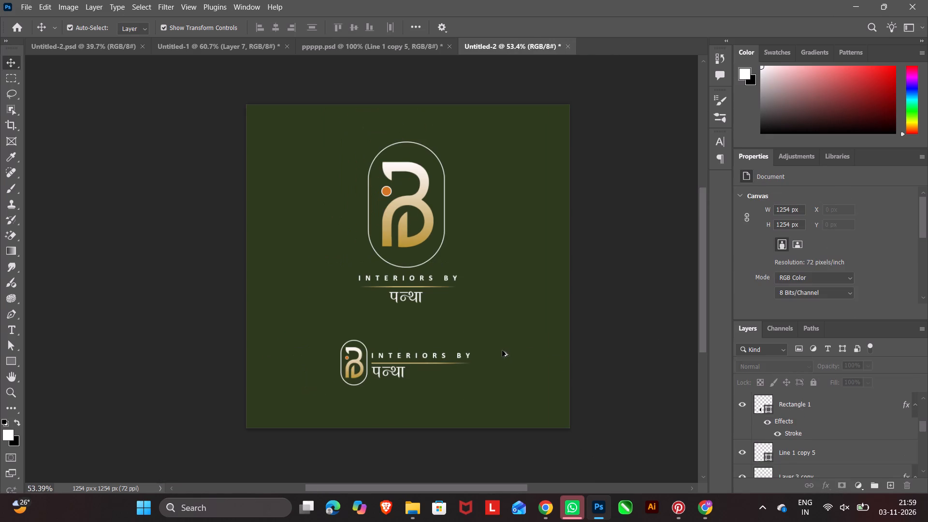
scroll(500, 359, "up", 1, "alt")
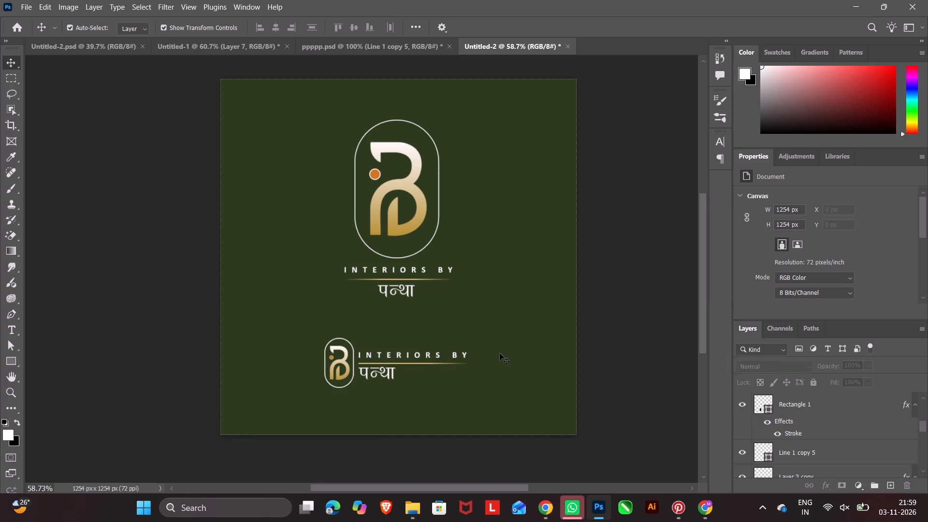
left_click(207, 55)
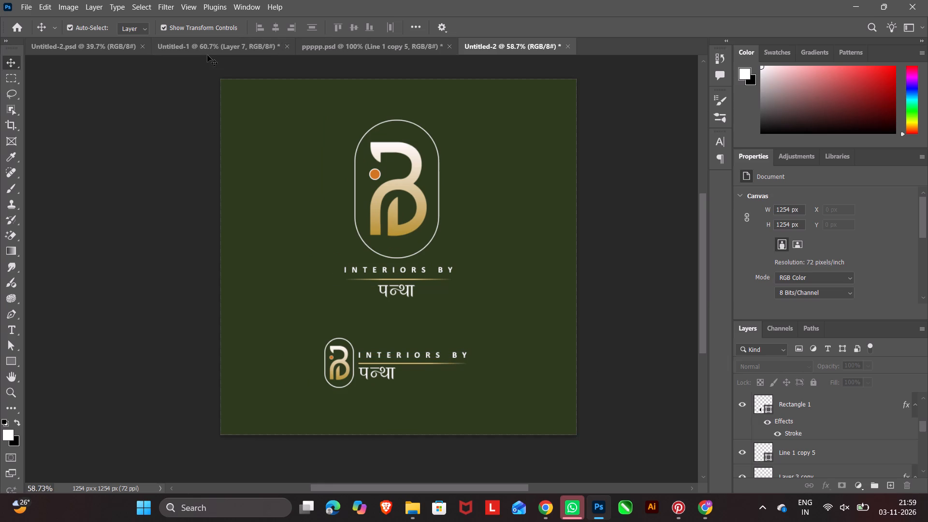
left_click(210, 50)
left_click(244, 214)
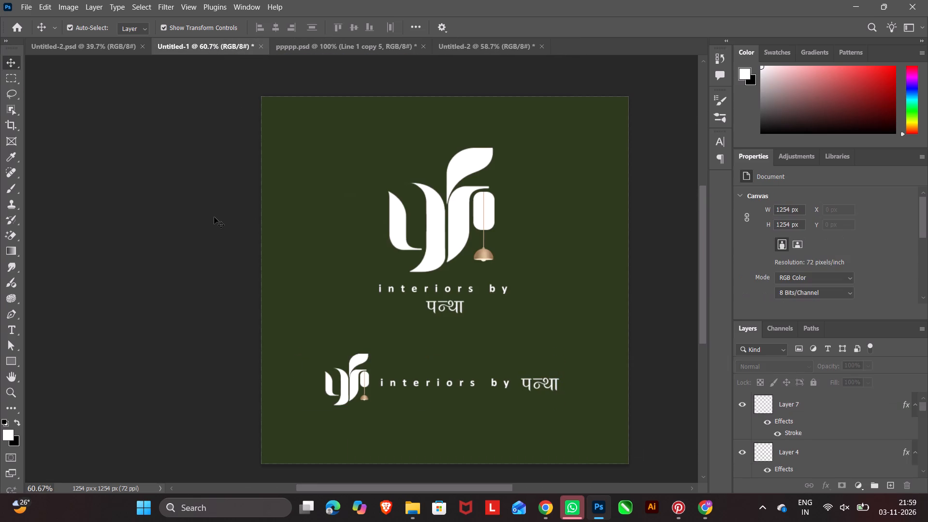
left_click(214, 217)
left_click(478, 53)
Export the Untitled-1 document with the white emblem as a PNG named "pantha logo 1" in Downloads.
left_click(212, 45)
left_click(29, 1)
left_click(31, 185)
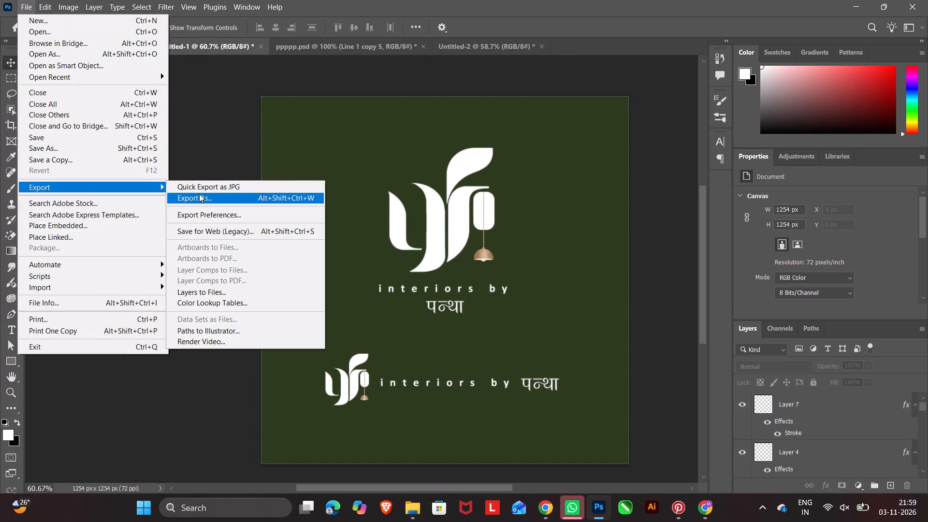
left_click(204, 199)
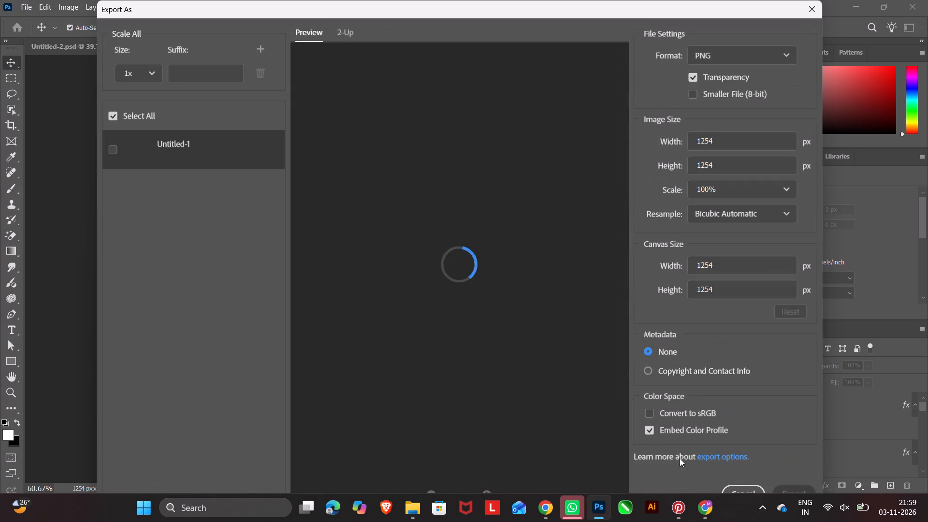
left_click(795, 492)
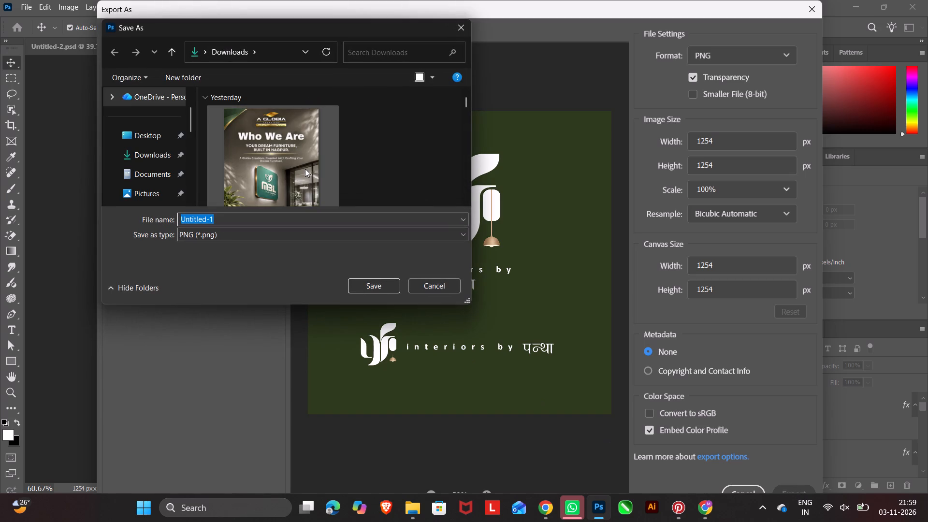
type("pantha logo")
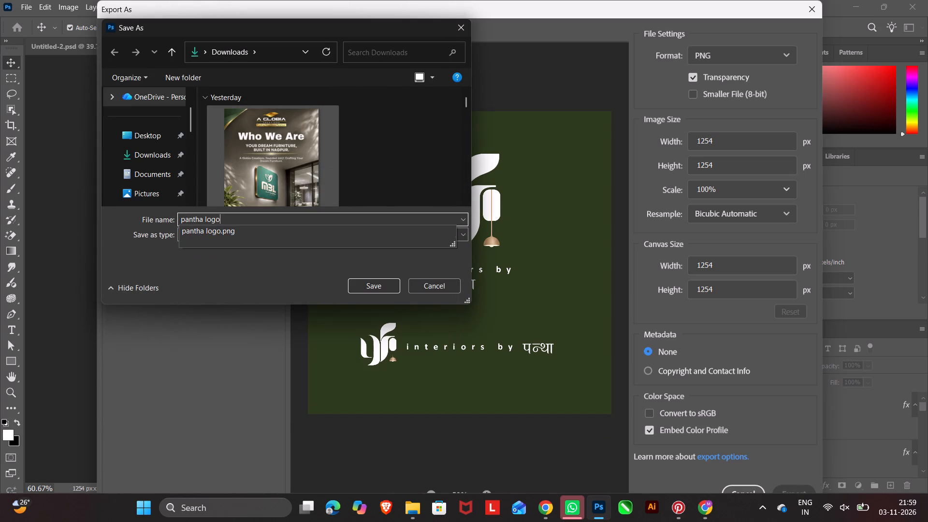
key("space")
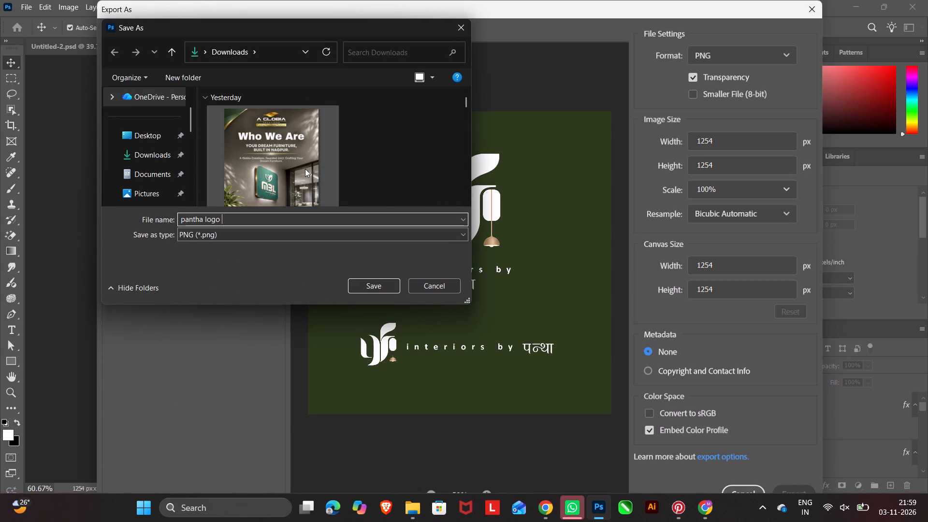
key("BackSpace")
key("space")
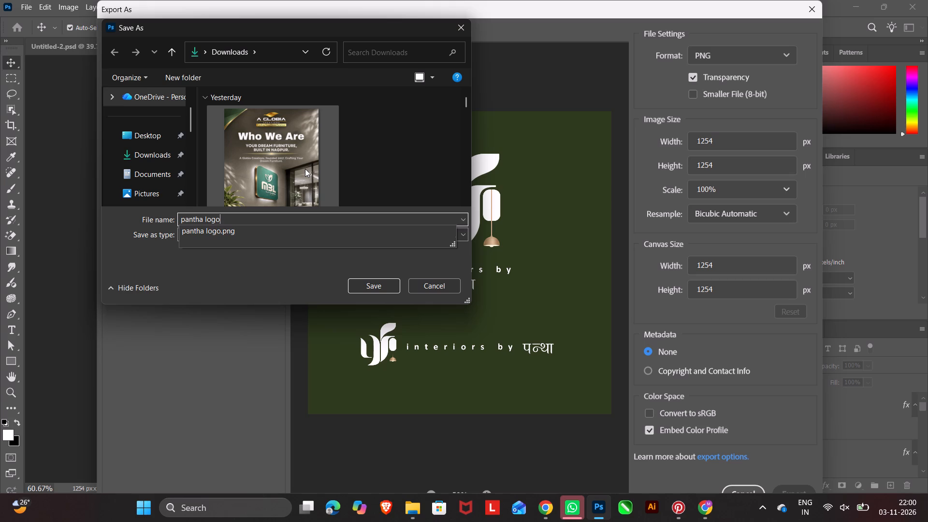
key("1")
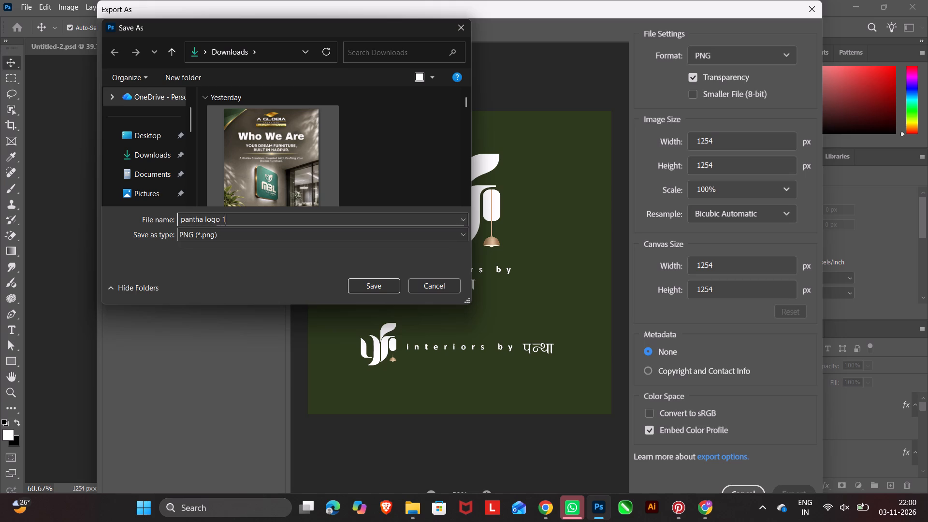
key("Return")
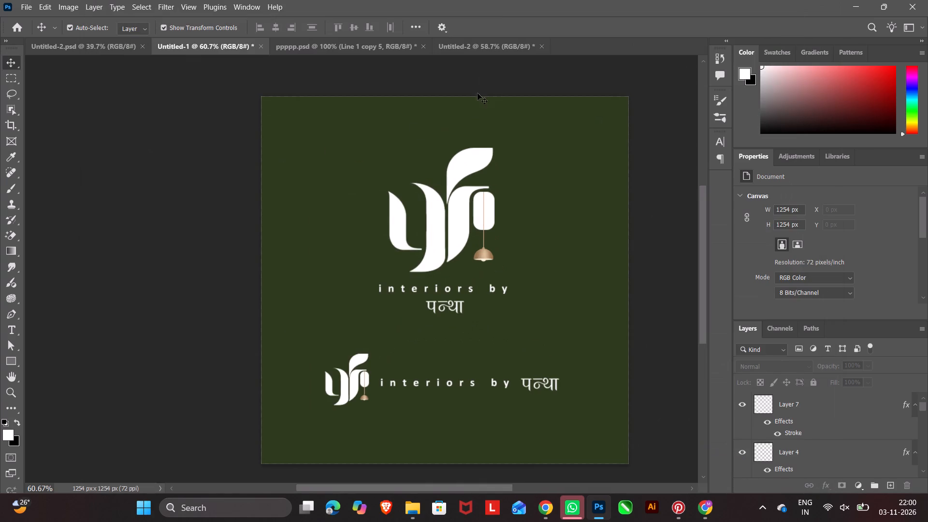
Export the unsaved Untitled-2 document with the gold emblem as a PNG named "pantha logo 2" in Downloads.
left_click(483, 44)
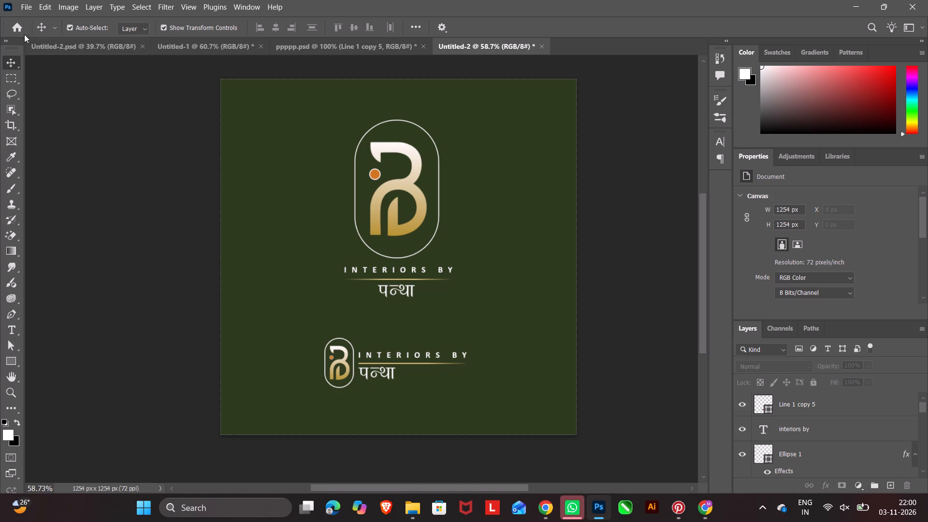
left_click(22, 7)
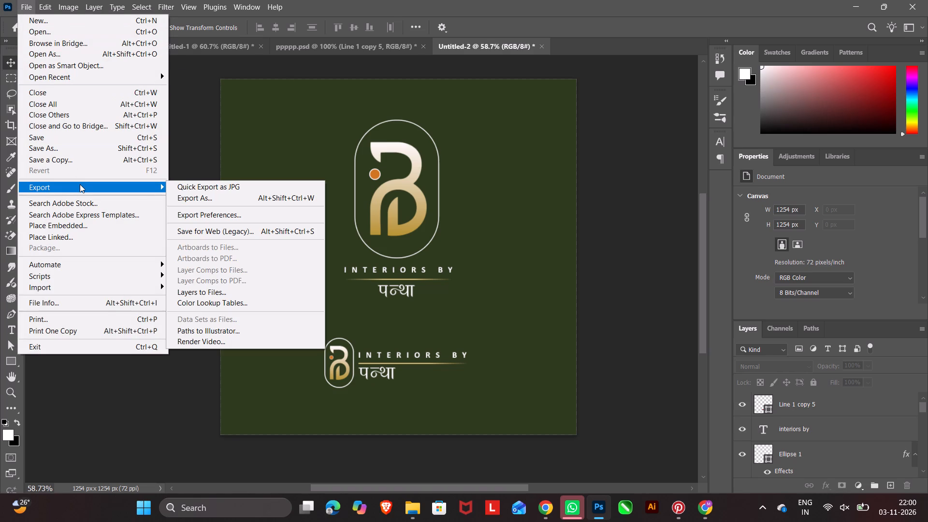
left_click(80, 184)
left_click(181, 200)
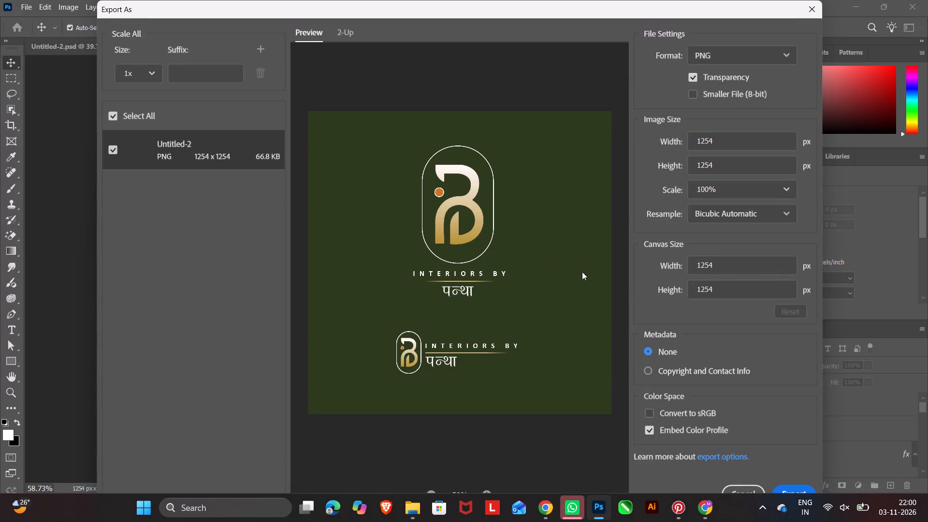
left_click(802, 492)
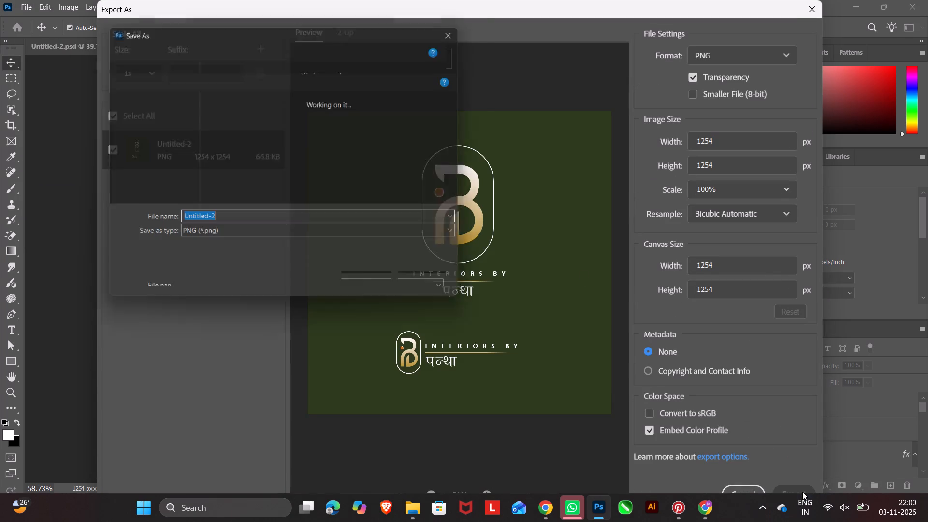
type("pantha logo")
key("space")
key("2")
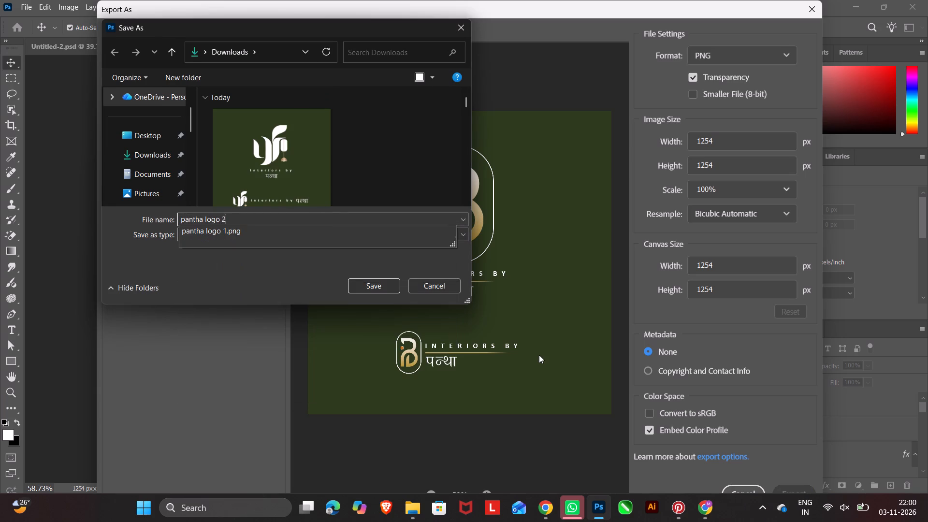
key("Return")
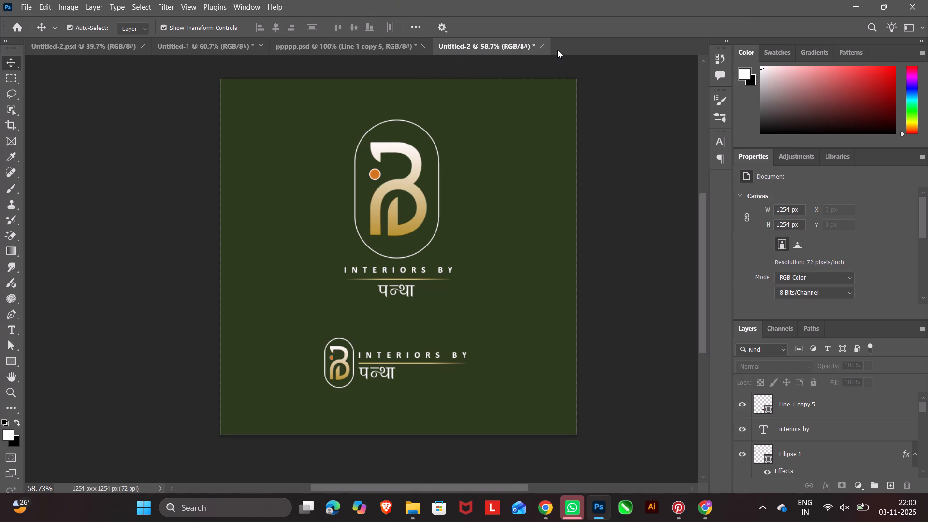
Close the gold-emblem document, saving it as a Photoshop file named "pl" in Downloads with maximum compatibility.
left_click(539, 44)
left_click(430, 197)
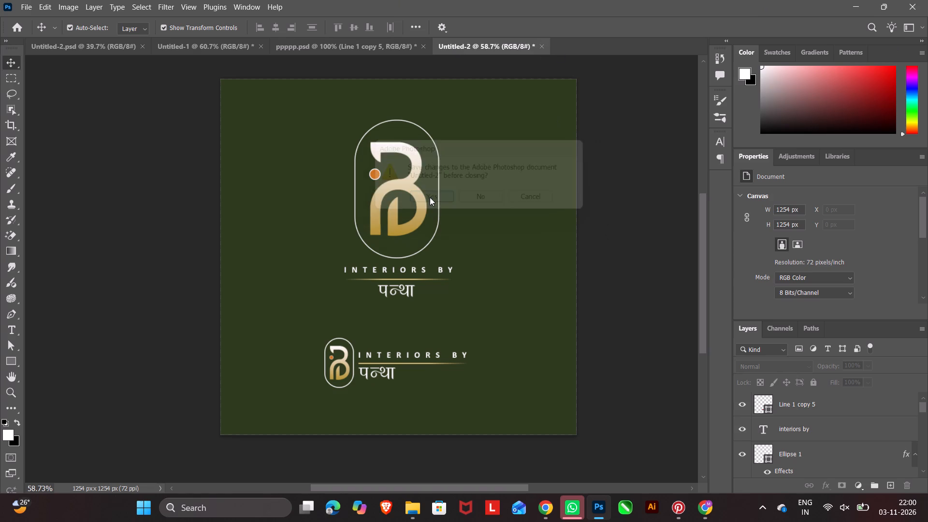
type("pl")
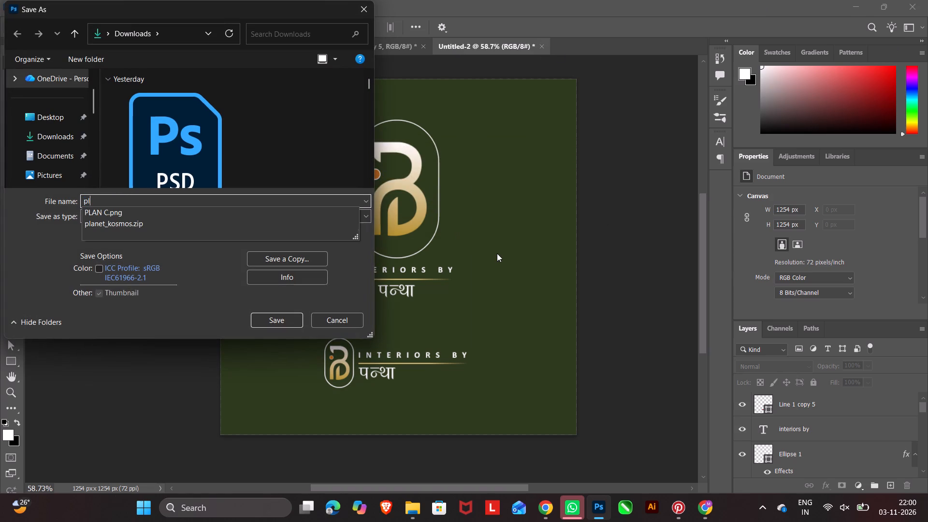
key("Return")
key("Return")
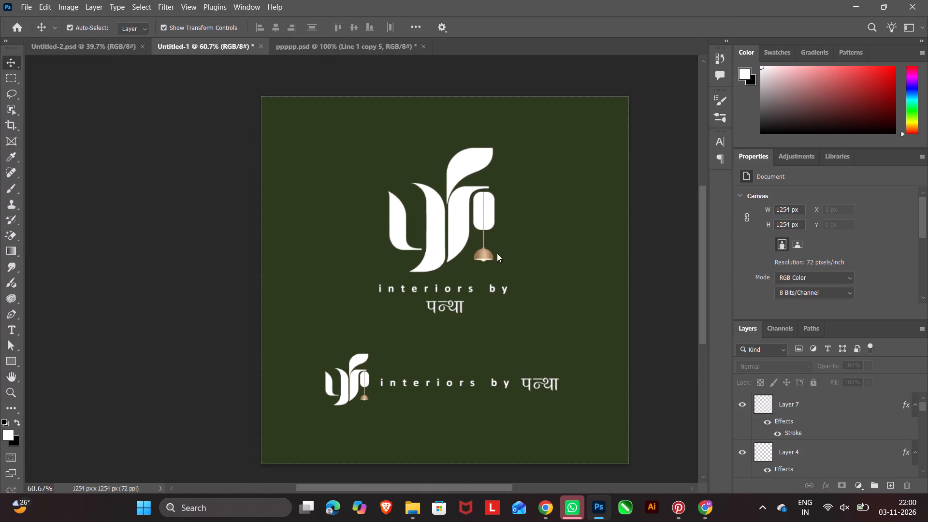
Close the white-emblem Untitled-1 document, saving it as a Photoshop file named "pl1" in Downloads with Maximize Compatibility on.
left_click(261, 43)
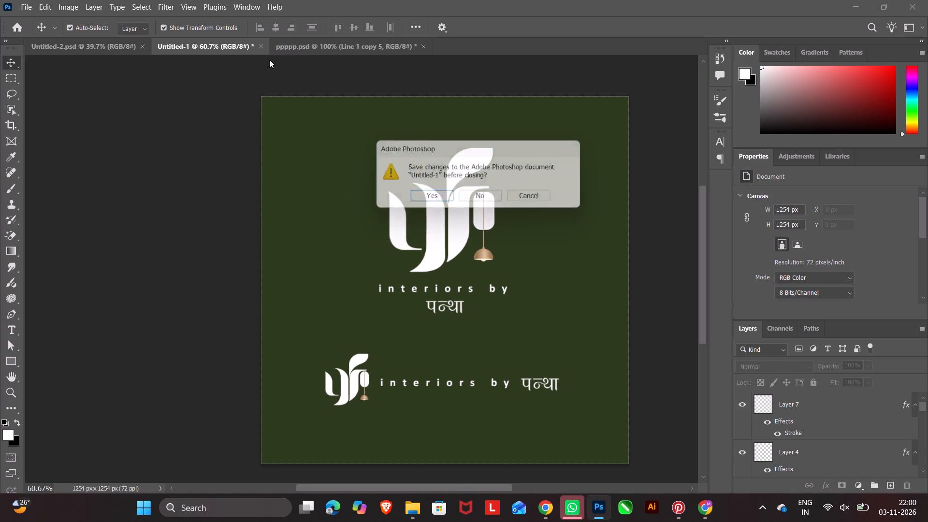
left_click(438, 197)
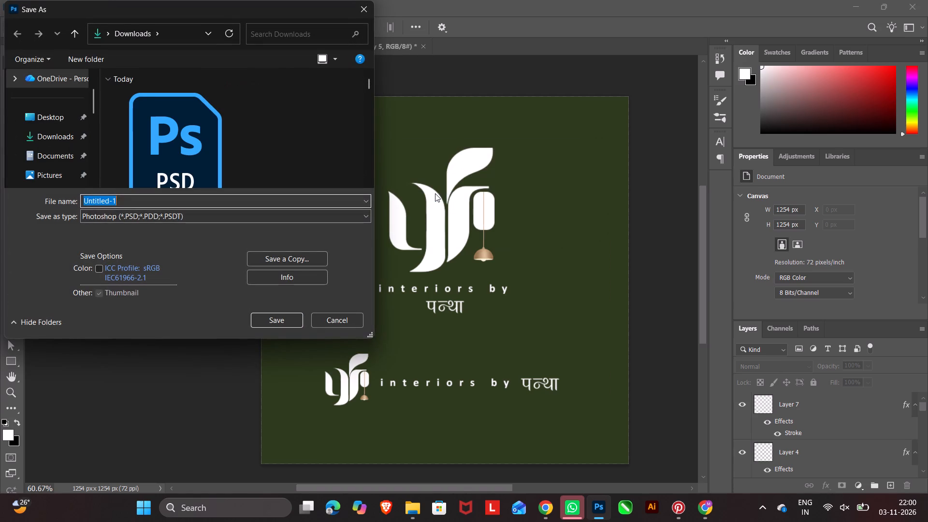
type("pl1")
key("Return")
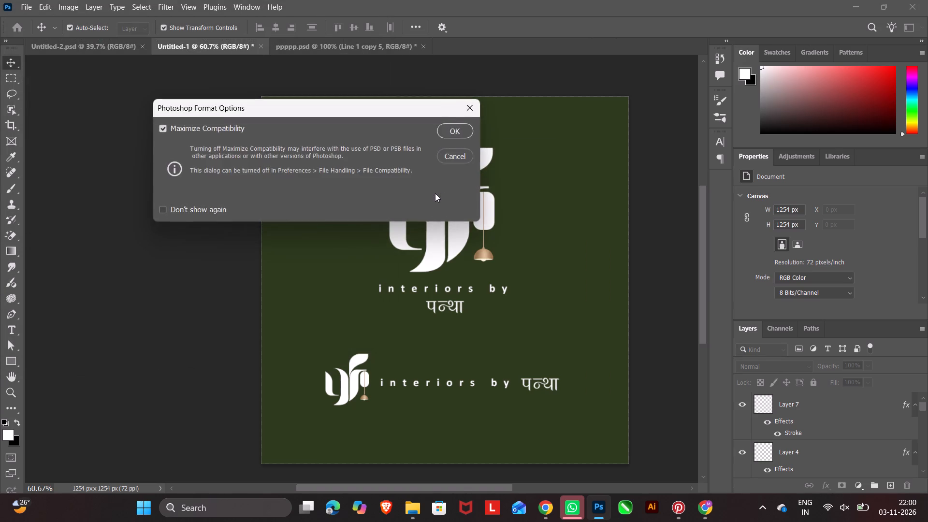
key("Return")
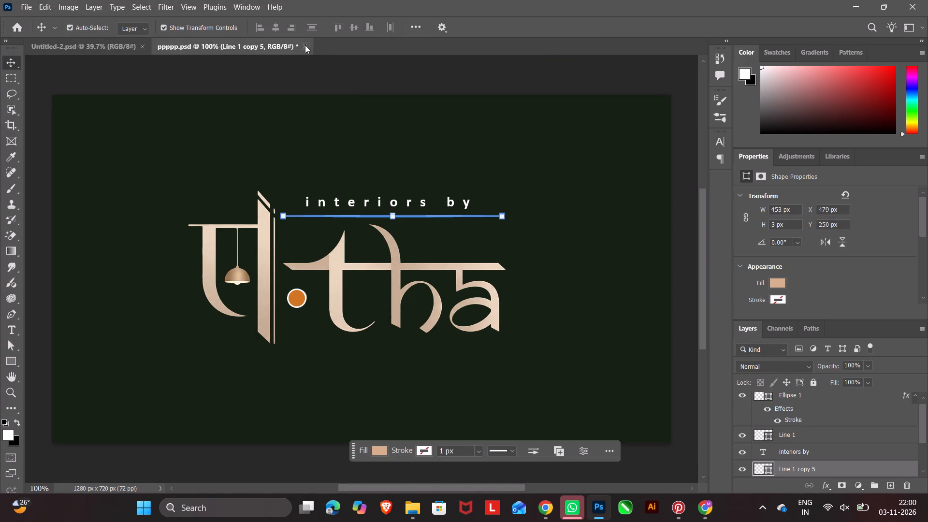
Close the two remaining documents, saving the changes to ppppp.psd.
left_click(305, 45)
left_click(431, 201)
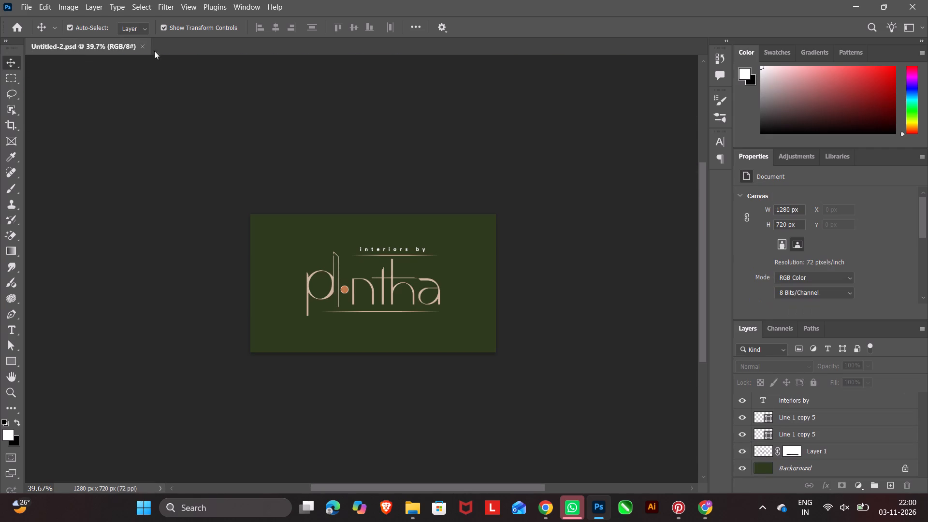
left_click(144, 45)
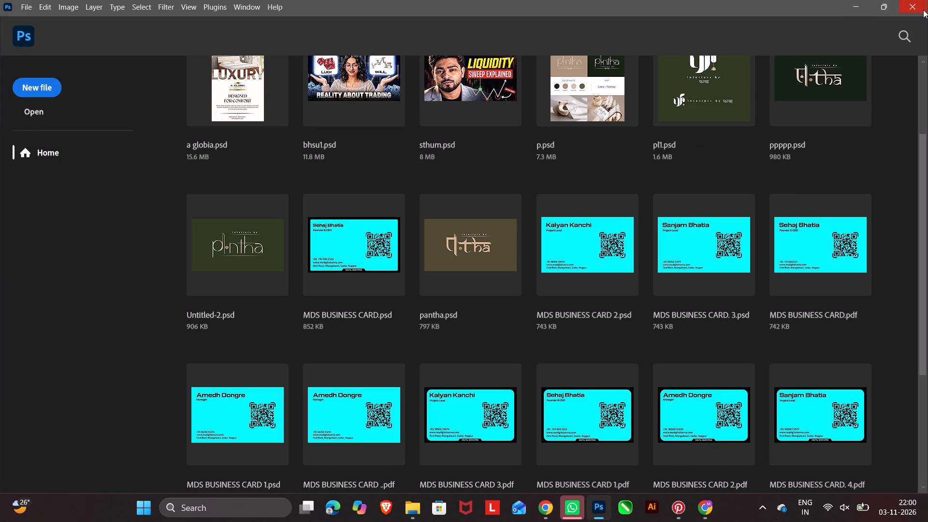
Quit Photoshop.
left_click(915, 7)
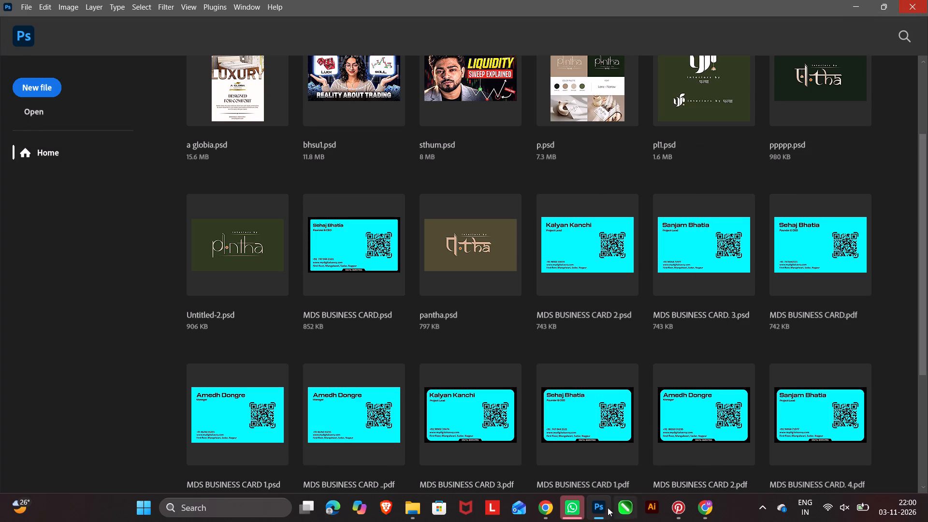